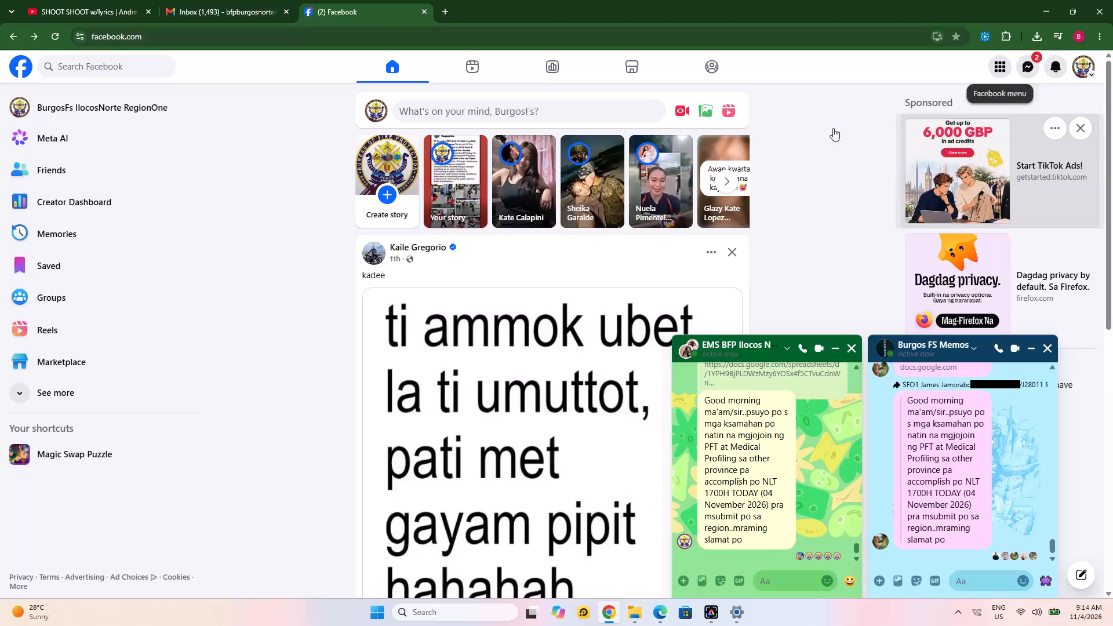
Open the bookmarked FSIS Client site, the Fire Safety Inspection System applicant portal, in a new browser tab.
{"action": "left_click", "coordinate": [440, 13]}
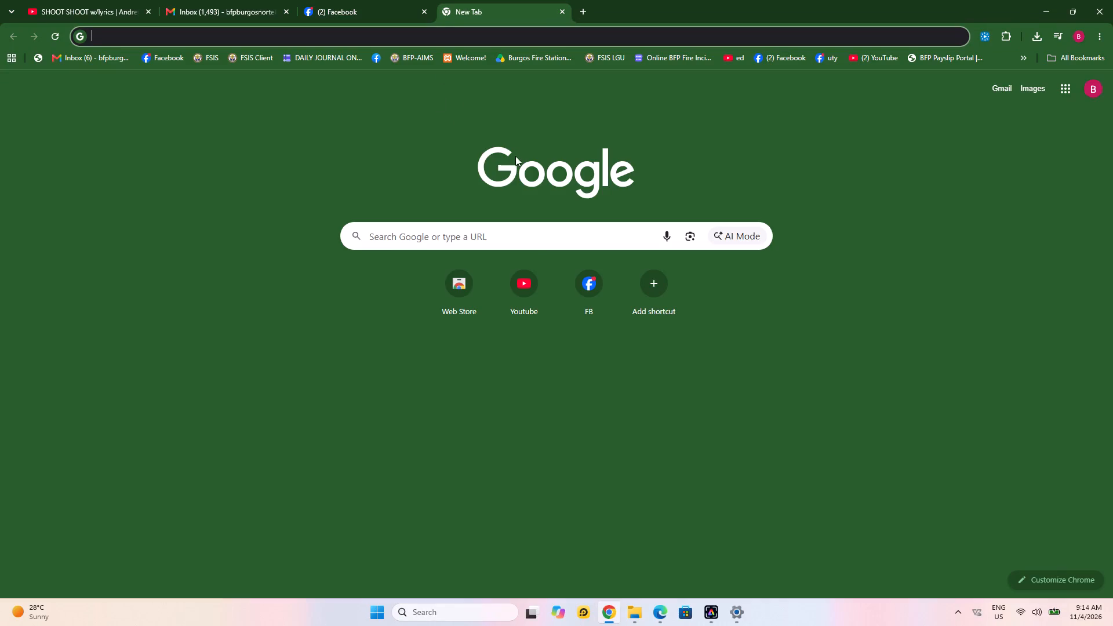
{"action": "left_click", "coordinate": [260, 61]}
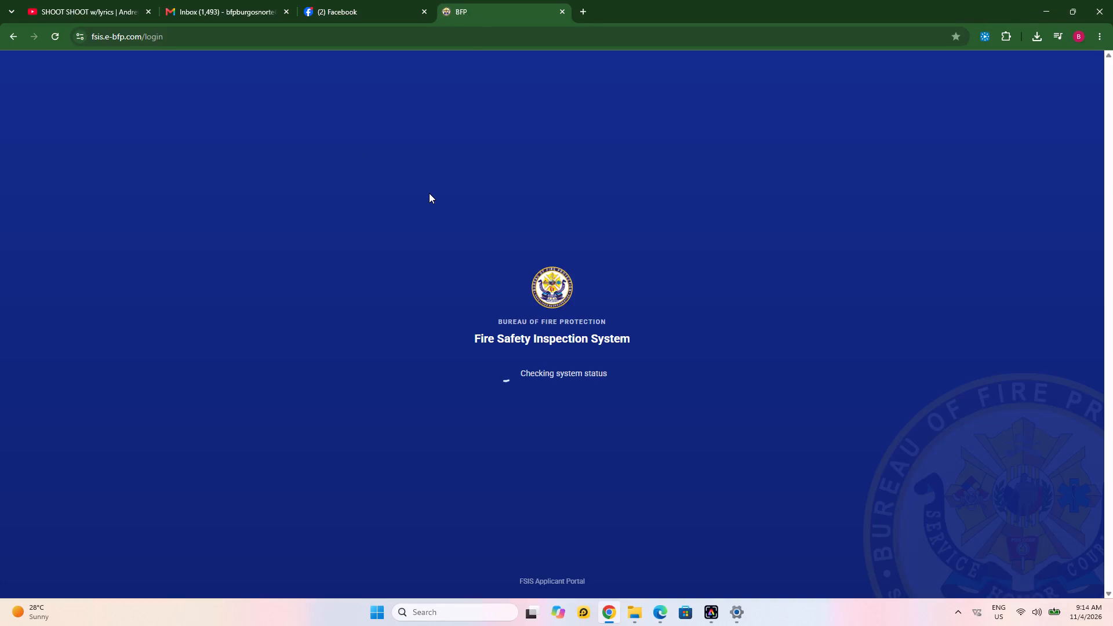
Start a new application of the type Fire Safety Evaluation Clearance (FSEC).
{"action": "left_click", "coordinate": [277, 259]}
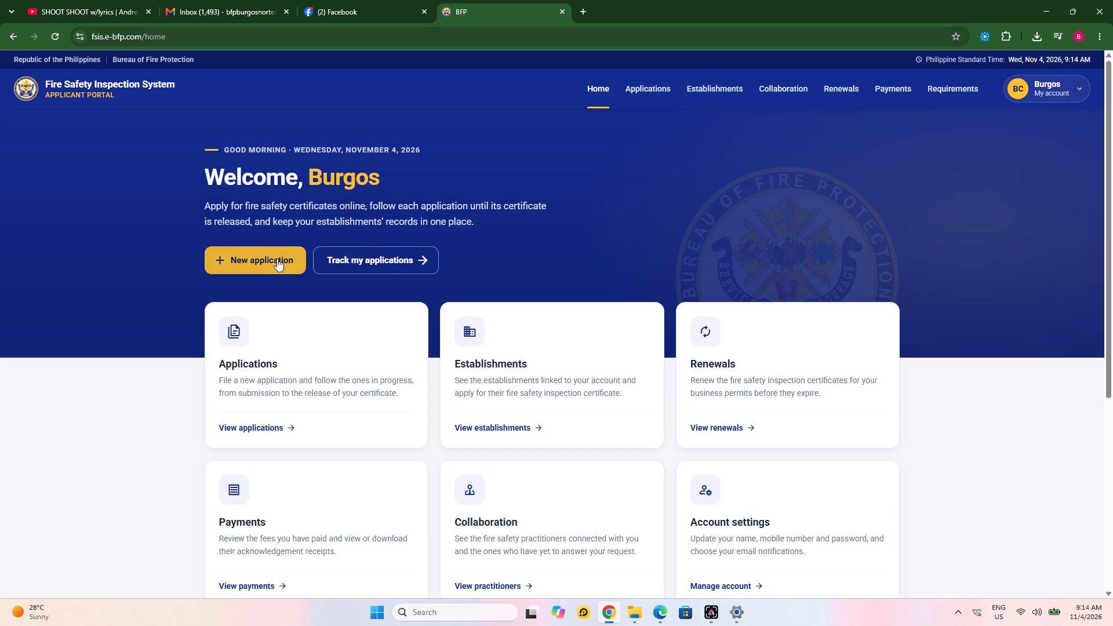
{"action": "left_click", "coordinate": [536, 244]}
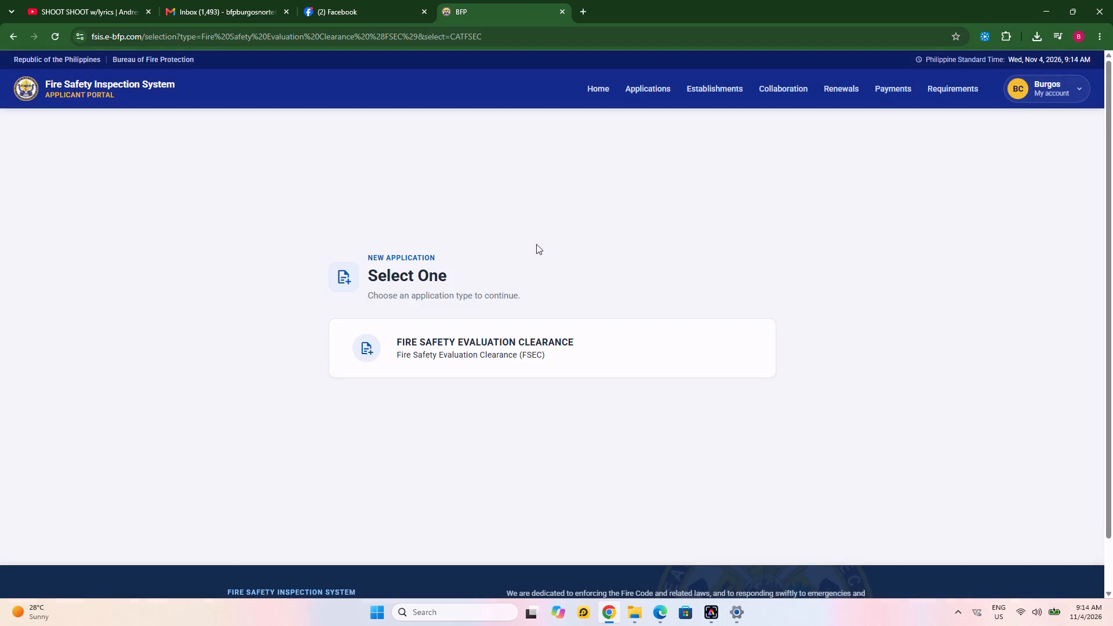
{"action": "scroll", "coordinate": [503, 274], "scroll_direction": "down", "scroll_amount": 2}
{"action": "left_click", "coordinate": [483, 299]}
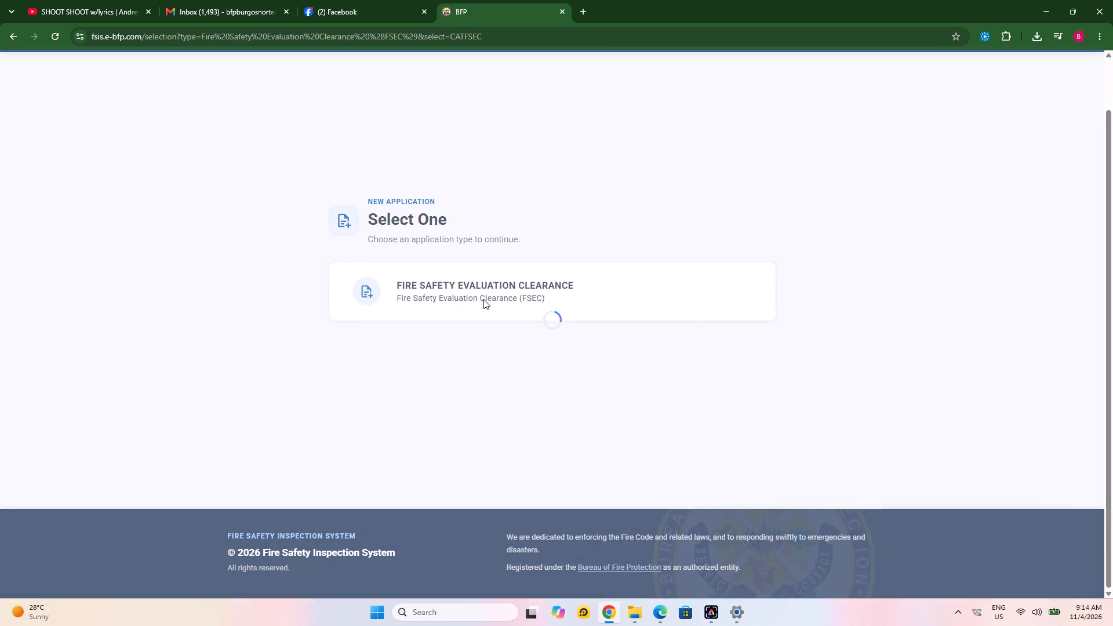
Begin the Establishment Name entry in the establishment information section of the application form.
{"action": "scroll", "coordinate": [431, 305], "scroll_direction": "up", "scroll_amount": 1}
{"action": "scroll", "coordinate": [431, 305], "scroll_direction": "down", "scroll_amount": 1}
{"action": "scroll", "coordinate": [431, 305], "scroll_direction": "up", "scroll_amount": 1}
{"action": "scroll", "coordinate": [431, 305], "scroll_direction": "down", "scroll_amount": 1}
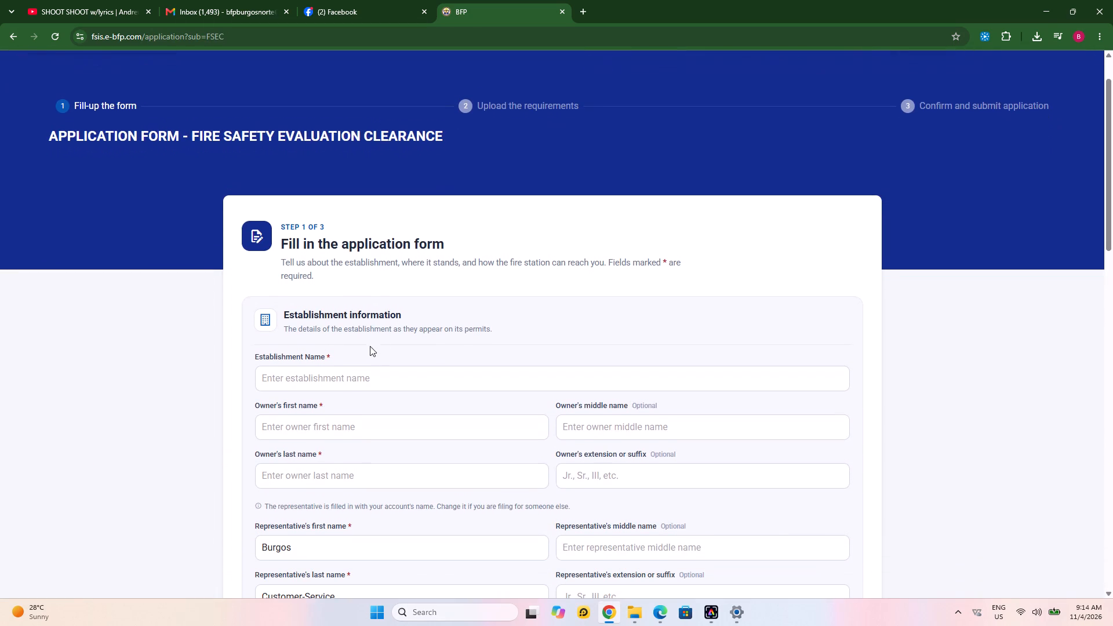
{"action": "left_click", "coordinate": [356, 370]}
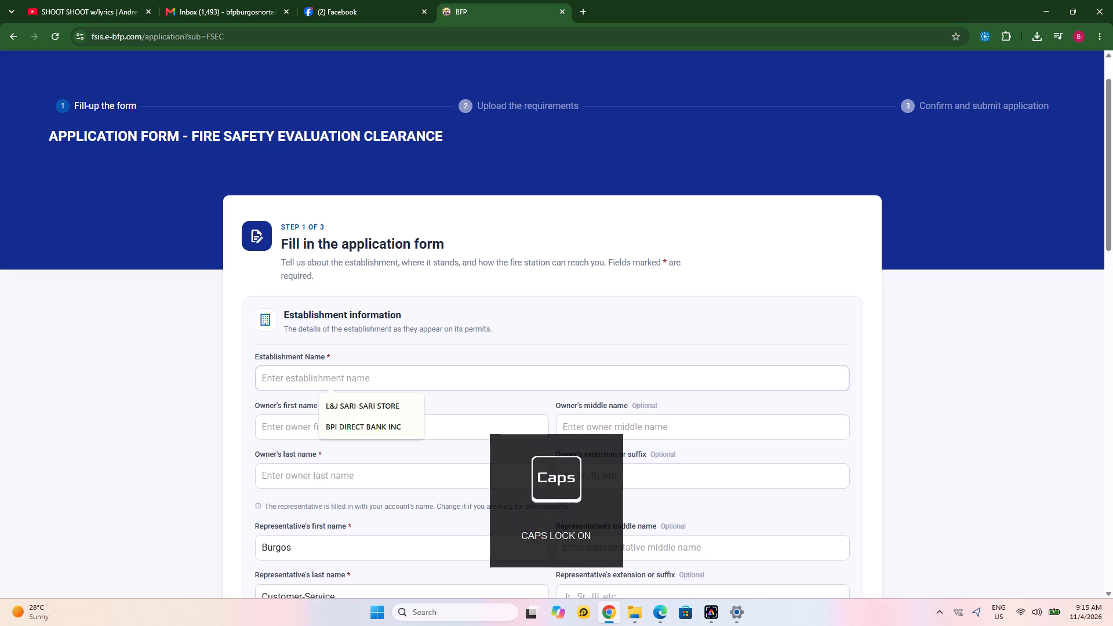
Enter PROPOSED 2 BEDROOM RESIDENTIAL as the establishment name in the fire safety evaluation clearance application.
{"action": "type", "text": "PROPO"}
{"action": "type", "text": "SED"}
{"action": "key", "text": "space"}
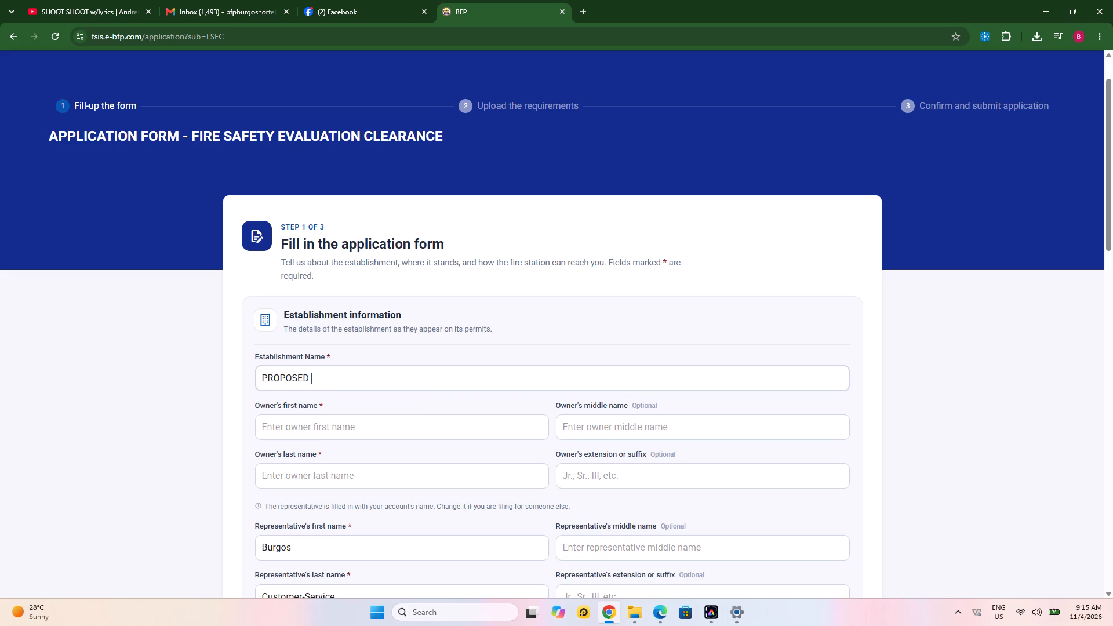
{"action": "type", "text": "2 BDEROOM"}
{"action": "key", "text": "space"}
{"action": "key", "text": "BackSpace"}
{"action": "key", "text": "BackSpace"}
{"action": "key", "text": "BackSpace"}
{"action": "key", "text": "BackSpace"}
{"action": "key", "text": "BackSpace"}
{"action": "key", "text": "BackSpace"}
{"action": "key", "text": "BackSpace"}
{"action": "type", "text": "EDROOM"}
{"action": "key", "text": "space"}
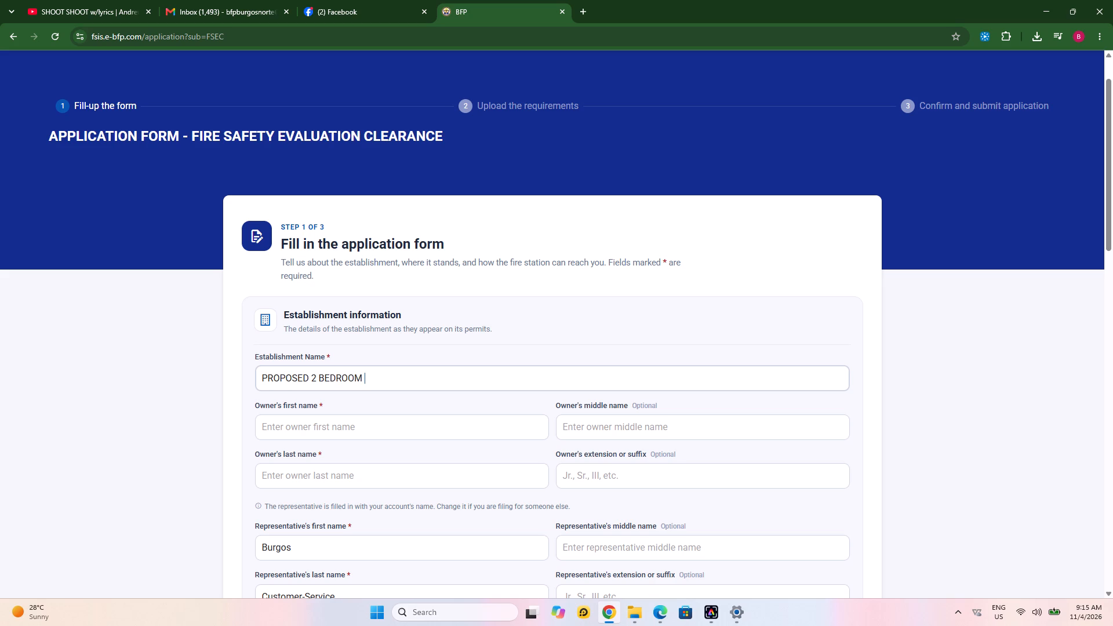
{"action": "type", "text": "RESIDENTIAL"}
Fill in the owner's first name and middle name in the establishment information.
{"action": "left_click", "coordinate": [336, 436]}
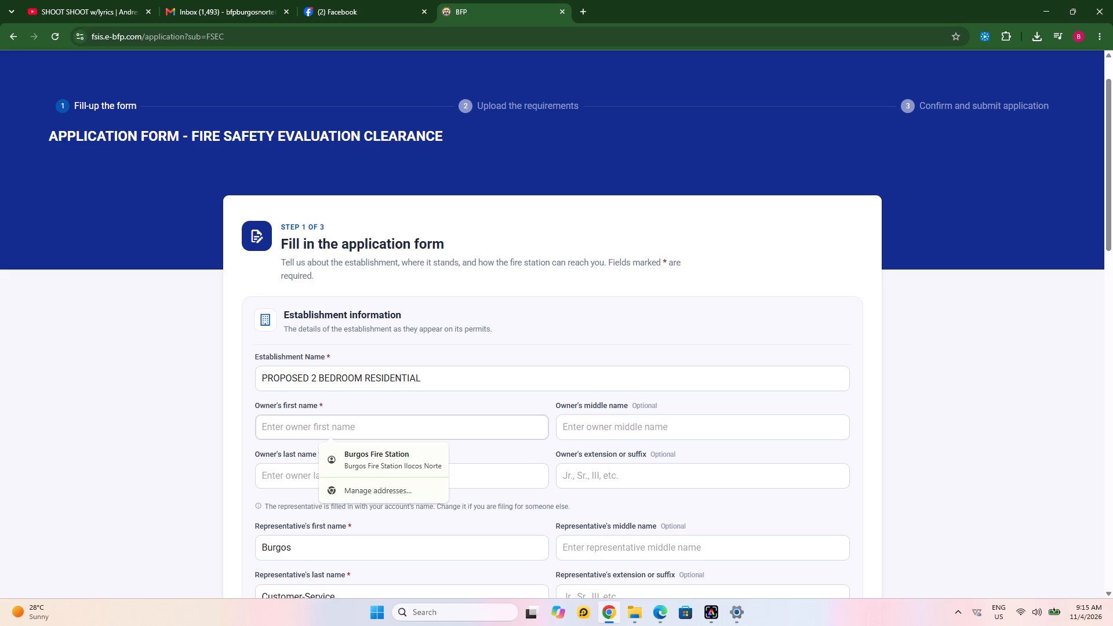
{"action": "left_click", "coordinate": [343, 428]}
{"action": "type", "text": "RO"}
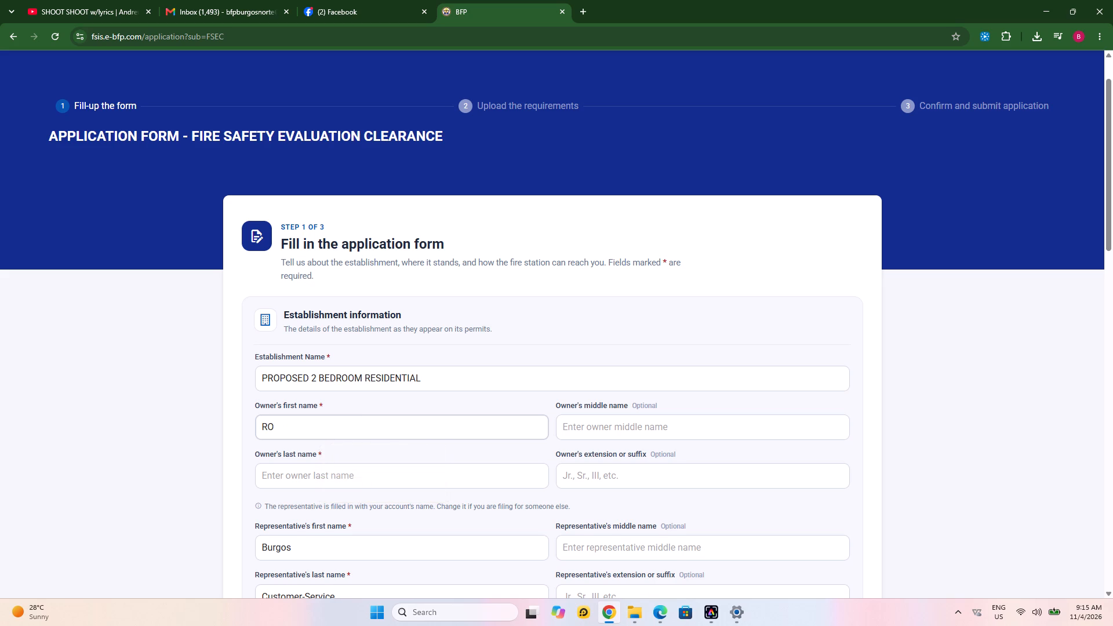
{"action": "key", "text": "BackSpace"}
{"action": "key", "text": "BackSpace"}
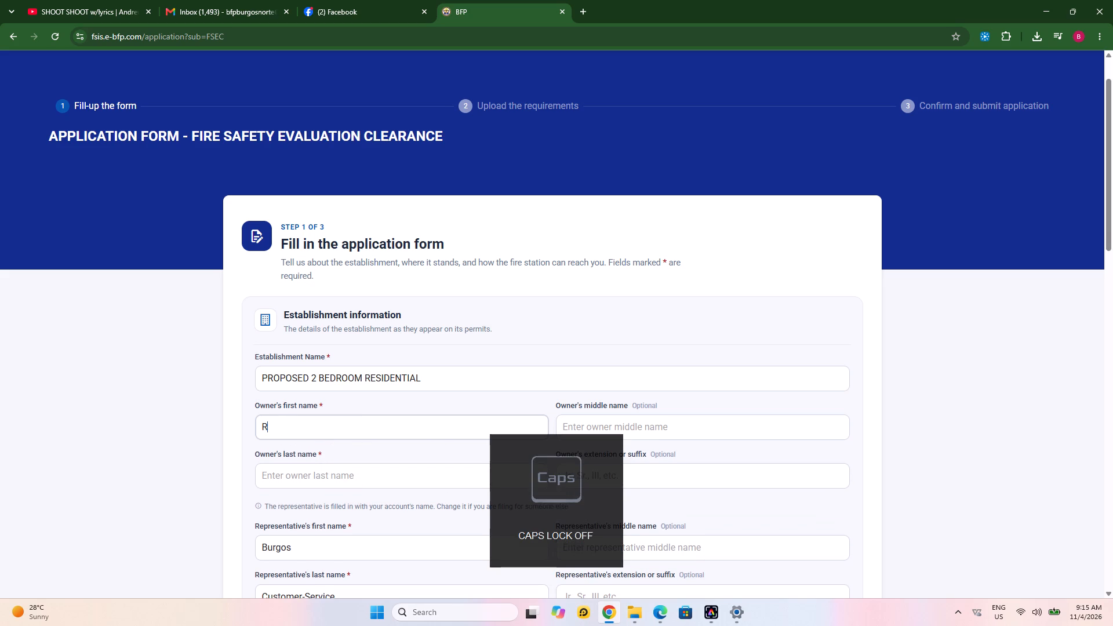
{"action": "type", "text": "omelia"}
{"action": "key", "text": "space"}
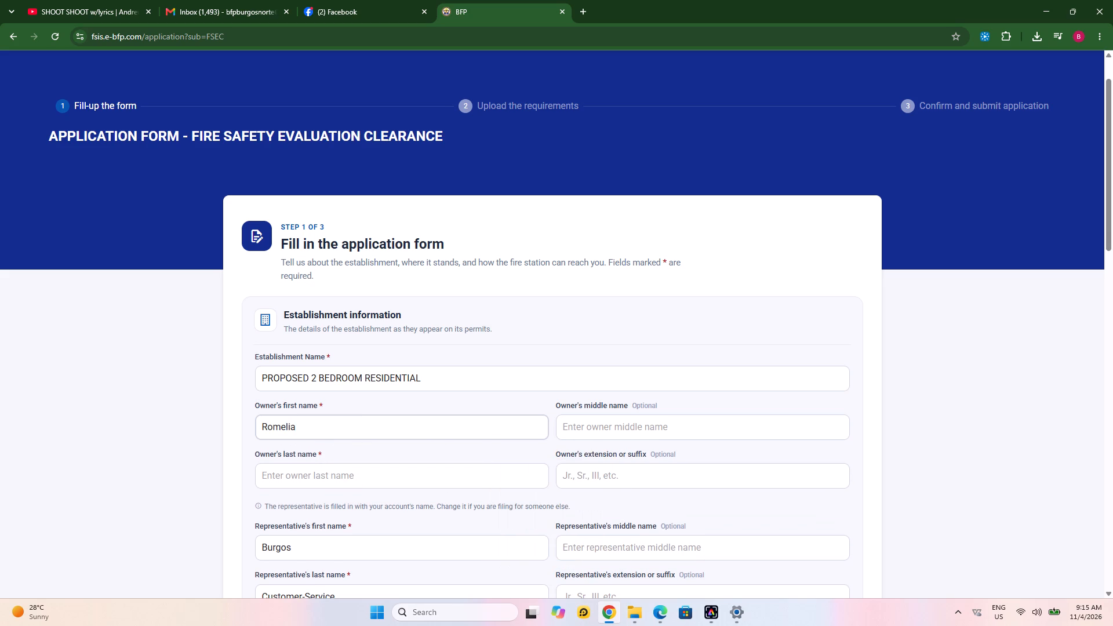
{"action": "left_click", "coordinate": [609, 423]}
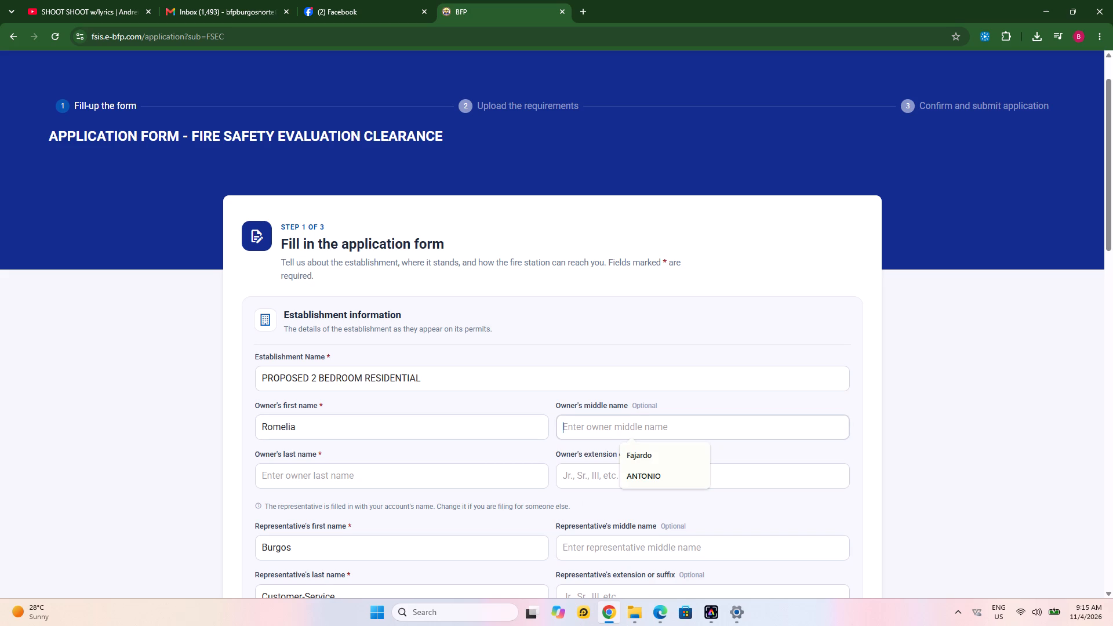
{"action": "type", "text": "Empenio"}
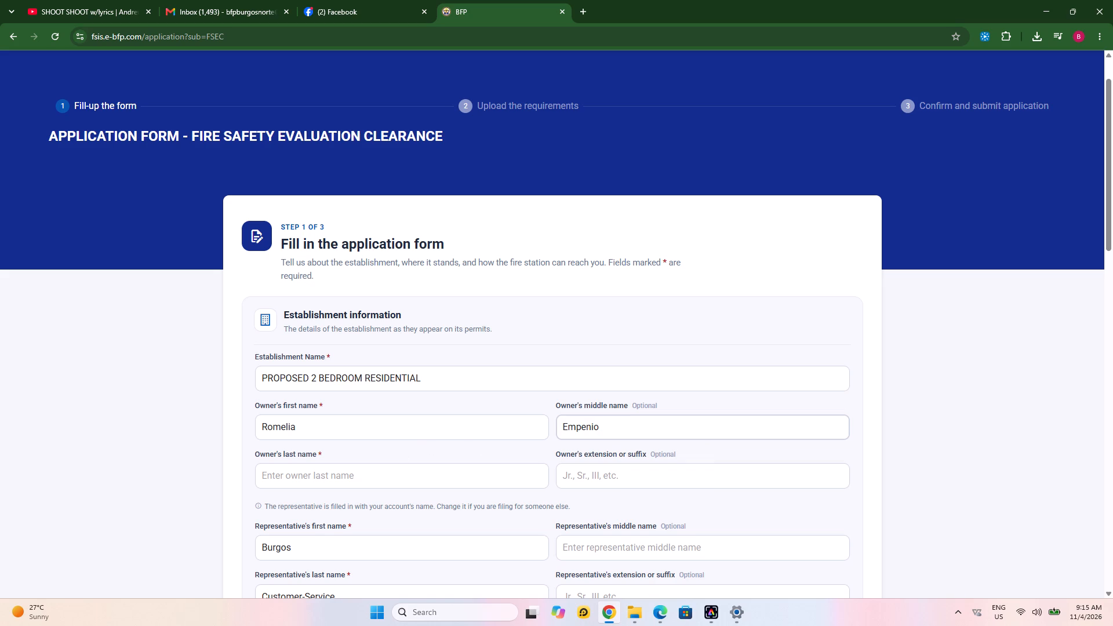
Fill in the owner's last name with a capital initial.
{"action": "left_click", "coordinate": [387, 472]}
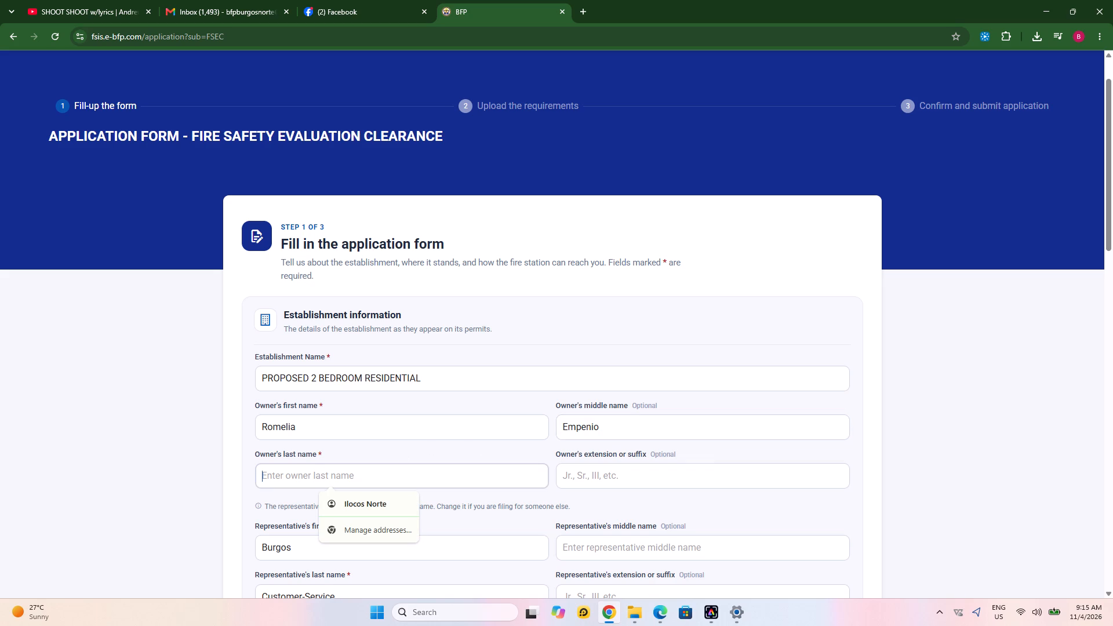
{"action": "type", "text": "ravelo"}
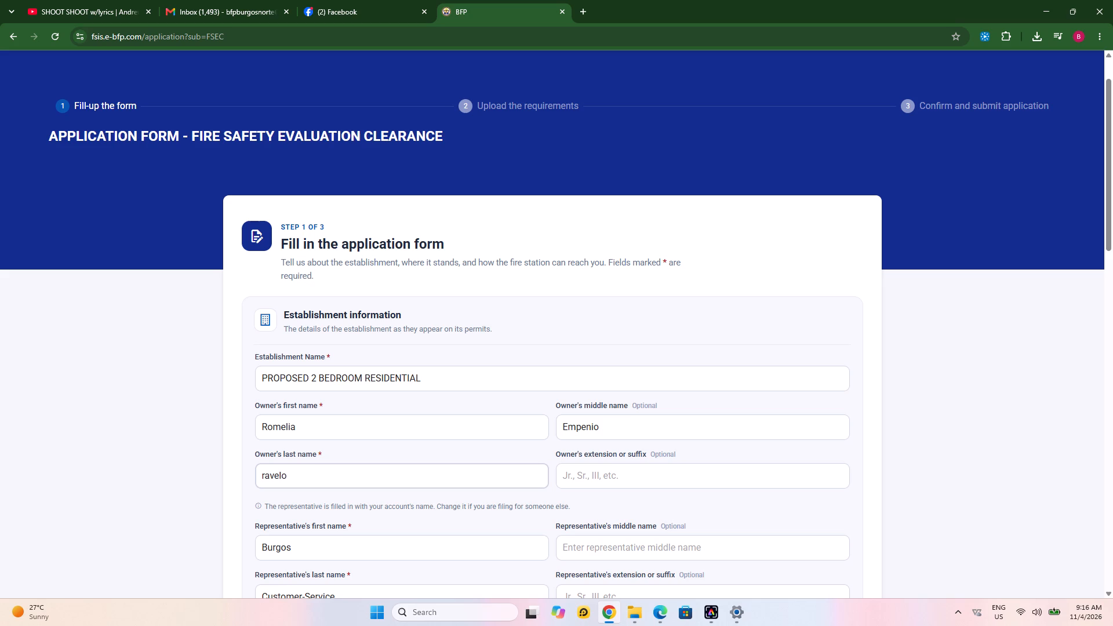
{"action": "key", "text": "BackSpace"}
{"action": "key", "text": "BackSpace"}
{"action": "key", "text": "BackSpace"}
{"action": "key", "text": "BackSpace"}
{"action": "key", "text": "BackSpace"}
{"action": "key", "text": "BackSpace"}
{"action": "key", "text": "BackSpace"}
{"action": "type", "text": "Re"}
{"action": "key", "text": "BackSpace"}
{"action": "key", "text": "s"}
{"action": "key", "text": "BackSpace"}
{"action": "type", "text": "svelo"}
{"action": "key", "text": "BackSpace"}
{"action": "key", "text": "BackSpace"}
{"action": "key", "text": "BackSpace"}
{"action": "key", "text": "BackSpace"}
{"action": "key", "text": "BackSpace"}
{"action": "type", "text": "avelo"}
Replace the representative's prefilled first name, Burgos, with a copy of the owner's first name.
{"action": "scroll", "coordinate": [662, 401], "scroll_direction": "down", "scroll_amount": 1}
{"action": "scroll", "coordinate": [662, 401], "scroll_direction": "up", "scroll_amount": 1}
{"action": "scroll", "coordinate": [662, 401], "scroll_direction": "down", "scroll_amount": 1}
{"action": "scroll", "coordinate": [662, 401], "scroll_direction": "up", "scroll_amount": 1}
{"action": "scroll", "coordinate": [662, 401], "scroll_direction": "down", "scroll_amount": 1}
{"action": "scroll", "coordinate": [662, 401], "scroll_direction": "up", "scroll_amount": 1}
{"action": "scroll", "coordinate": [662, 401], "scroll_direction": "down", "scroll_amount": 2}
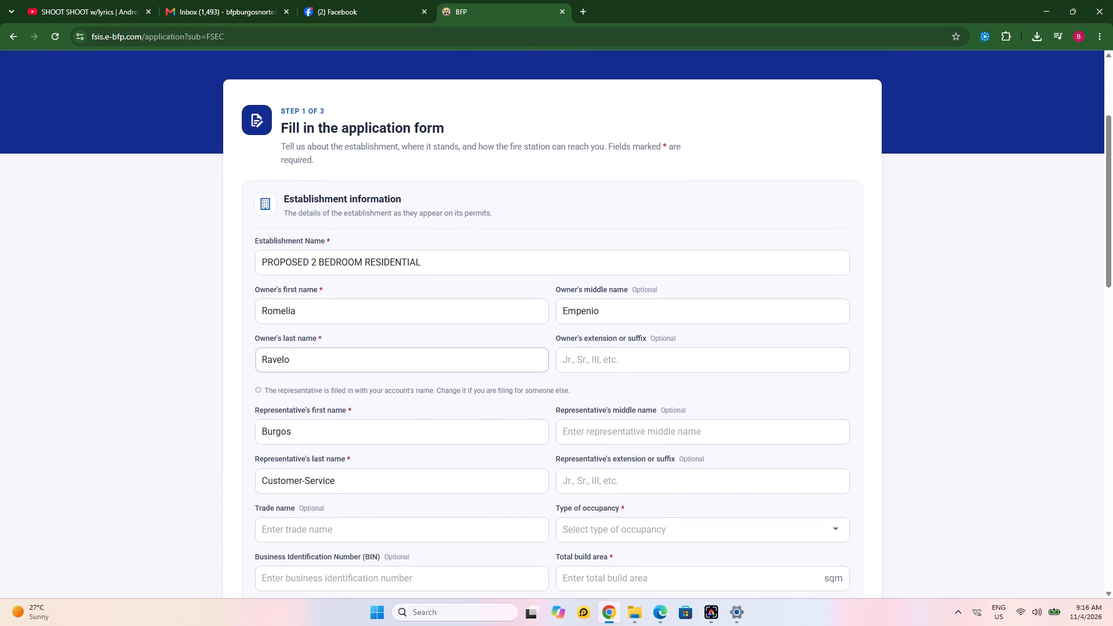
{"action": "left_click", "coordinate": [326, 431]}
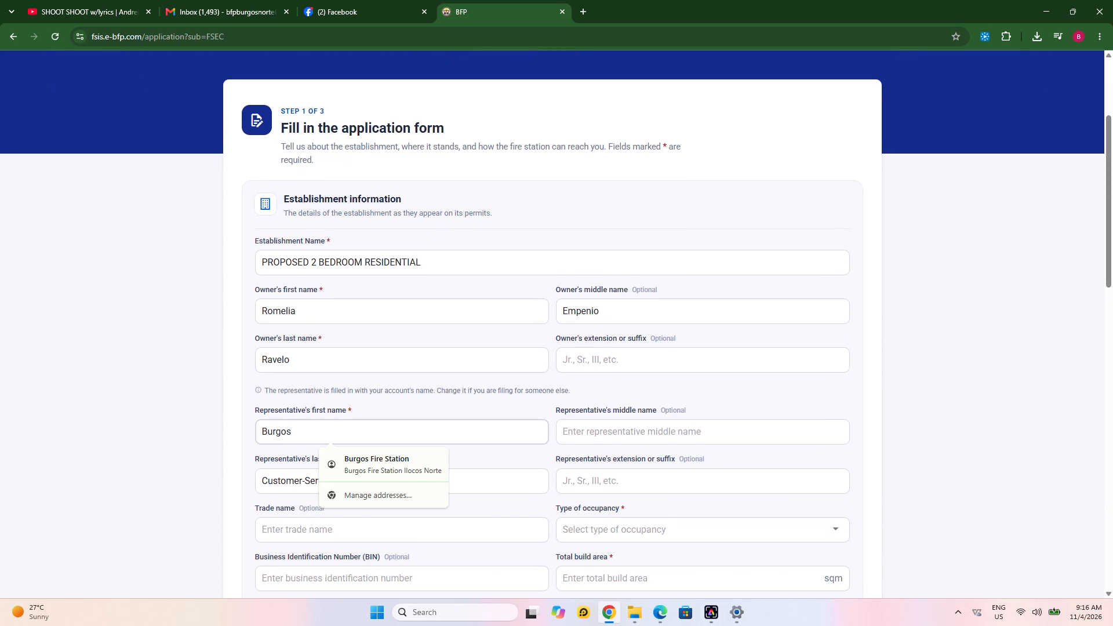
{"action": "scroll", "coordinate": [325, 432], "scroll_direction": "down", "scroll_amount": 1}
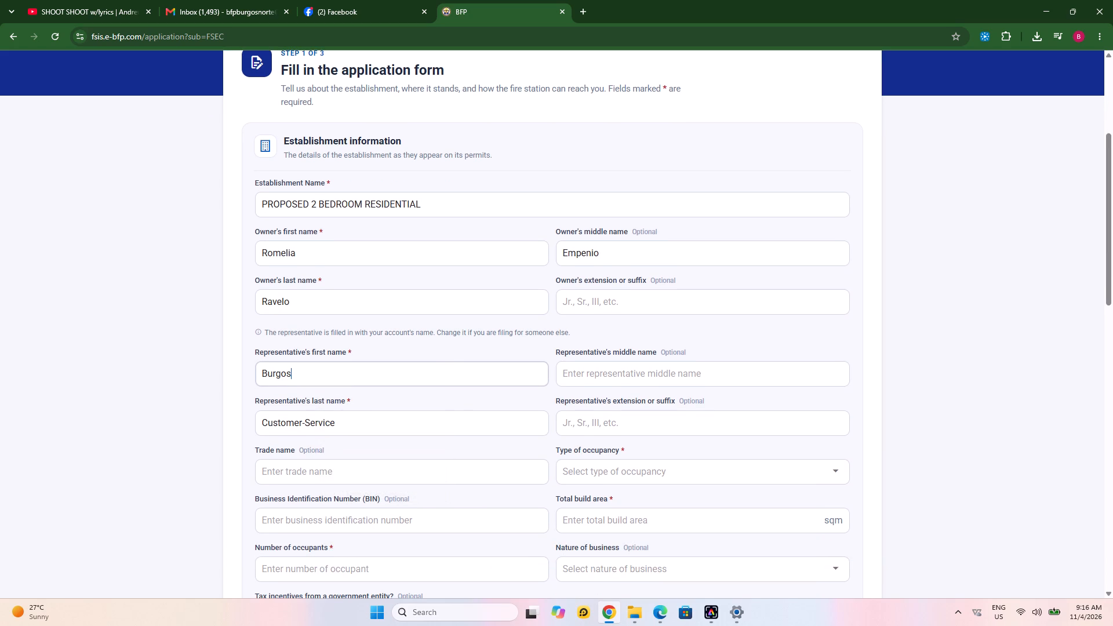
{"action": "left_click_drag", "start_coordinate": [310, 371], "coordinate": [214, 370]}
{"action": "key", "text": "BackSpace"}
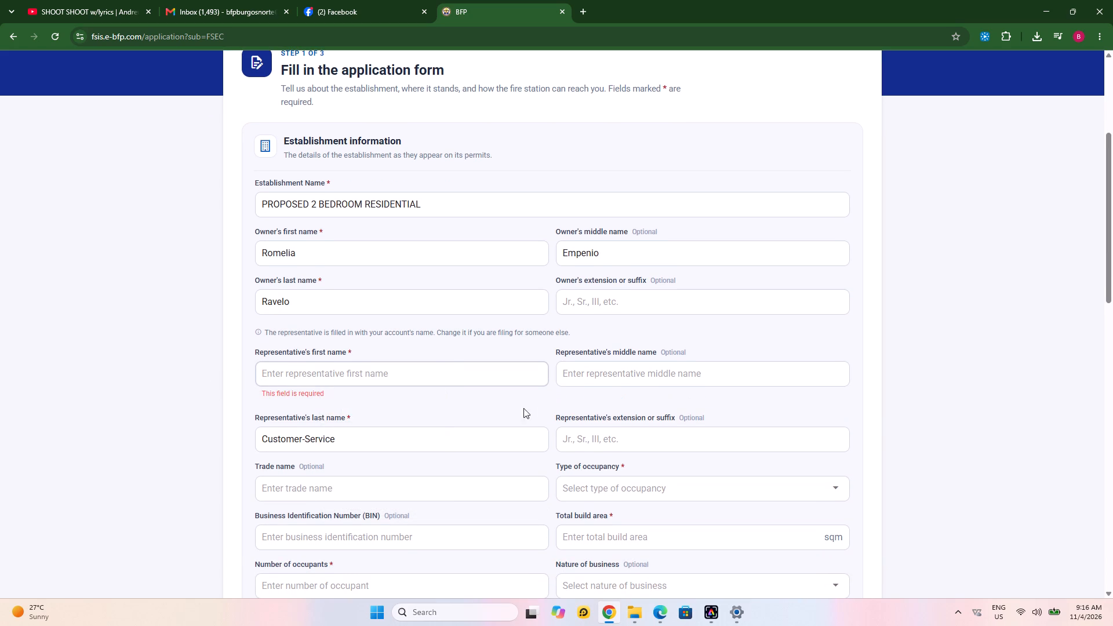
{"action": "left_click_drag", "start_coordinate": [312, 257], "coordinate": [227, 256]}
{"action": "key", "text": "ctrl+c"}
{"action": "left_click", "coordinate": [300, 379]}
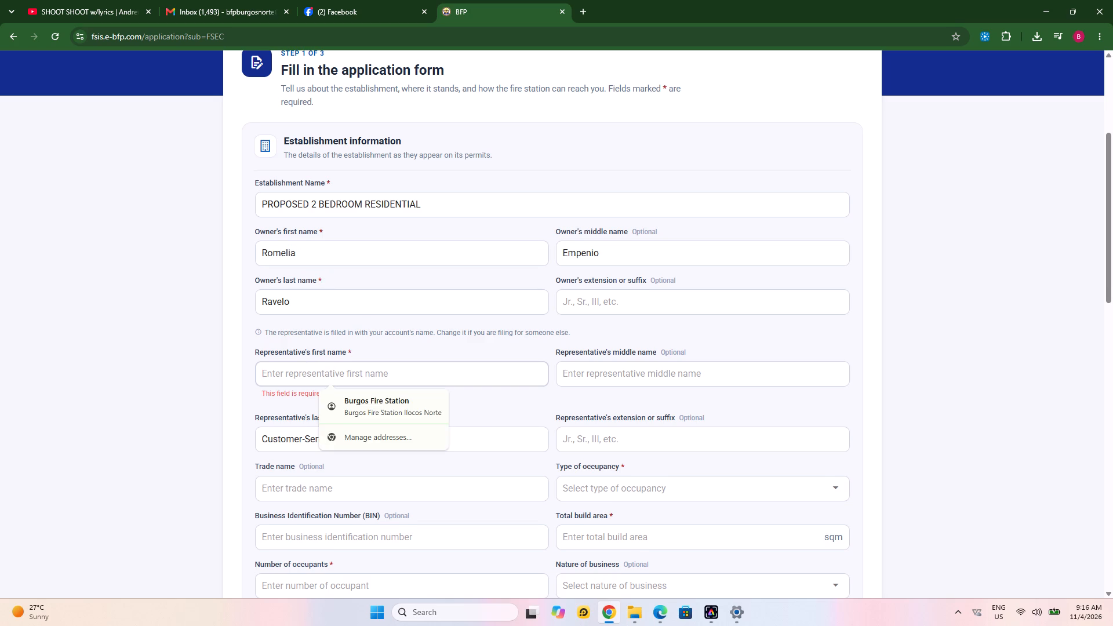
{"action": "key", "text": "ctrl+v"}
Try to copy the owner's middle name into the representative's middle name field.
{"action": "left_click", "coordinate": [602, 372]}
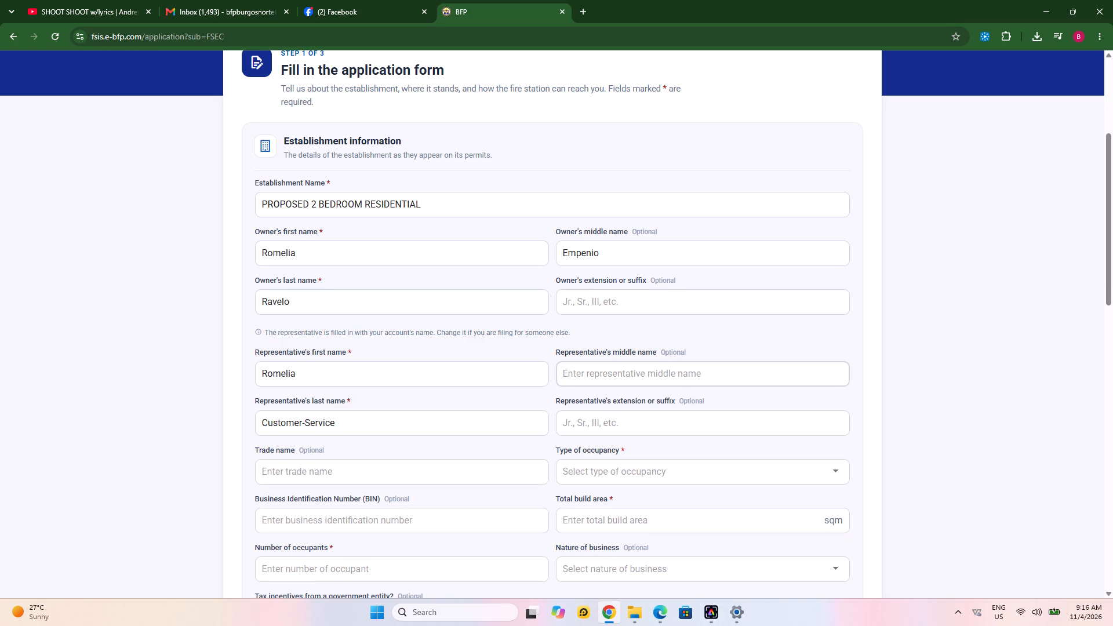
{"action": "left_click_drag", "start_coordinate": [610, 257], "coordinate": [527, 263]}
{"action": "key", "text": "ctrl+c"}
{"action": "left_click", "coordinate": [584, 369]}
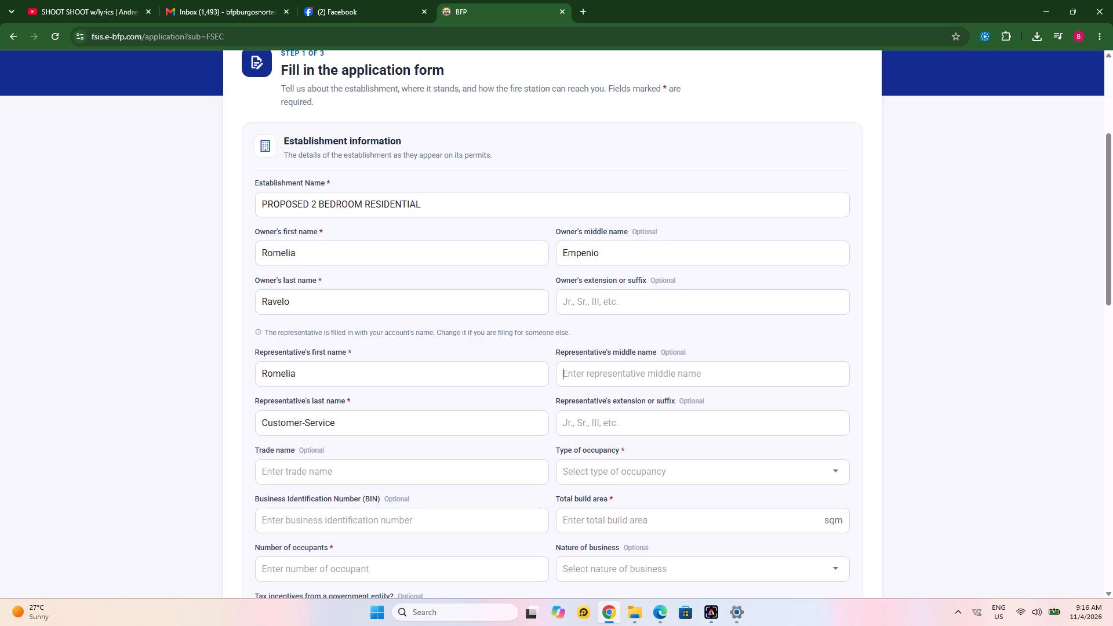
{"action": "key", "text": "ctrl+v"}
Replace the representative's prefilled last name, Customer-Service, with a copy of the owner's last name.
{"action": "left_click_drag", "start_coordinate": [302, 304], "coordinate": [234, 309]}
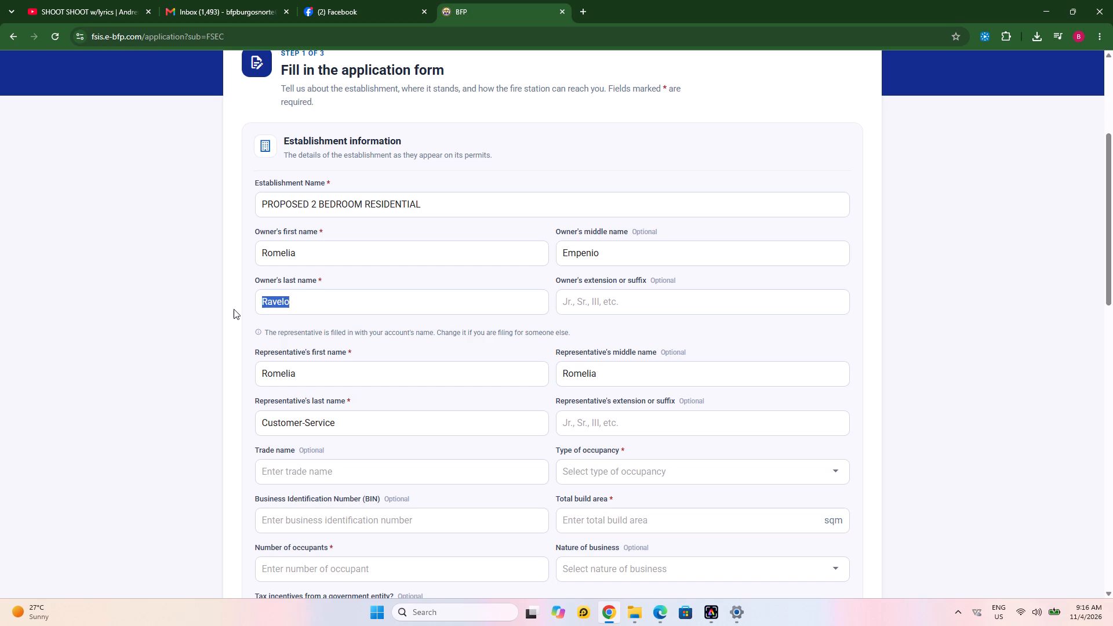
{"action": "left_click_drag", "start_coordinate": [234, 309], "coordinate": [233, 309]}
{"action": "key", "text": "ctrl+c"}
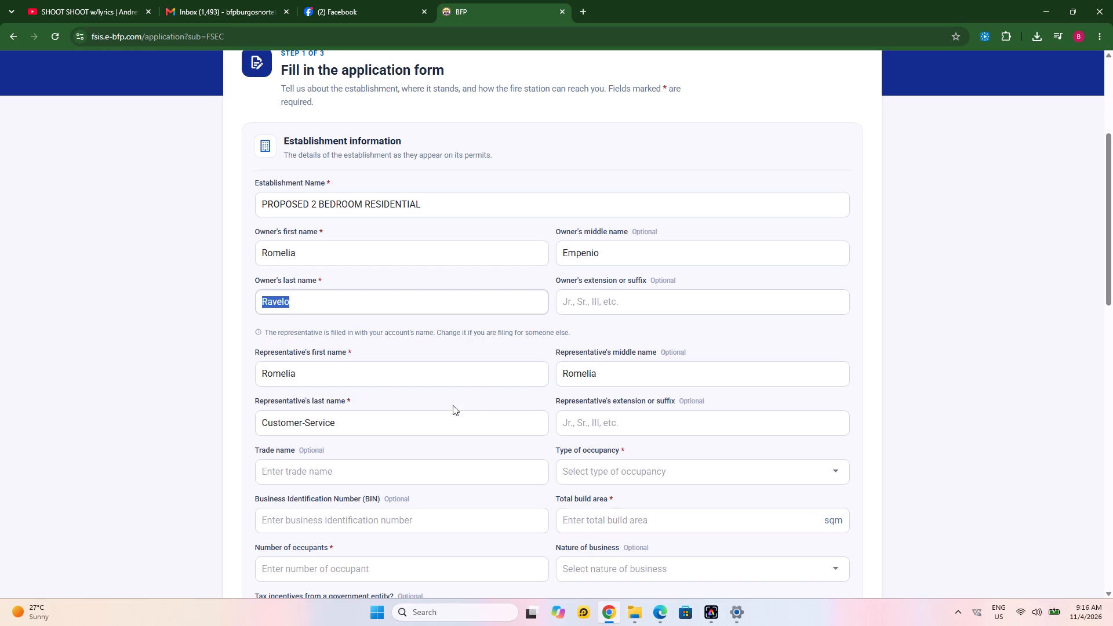
{"action": "left_click", "coordinate": [338, 430]}
{"action": "left_click_drag", "start_coordinate": [339, 424], "coordinate": [241, 425]}
{"action": "key", "text": "ctrl+v"}
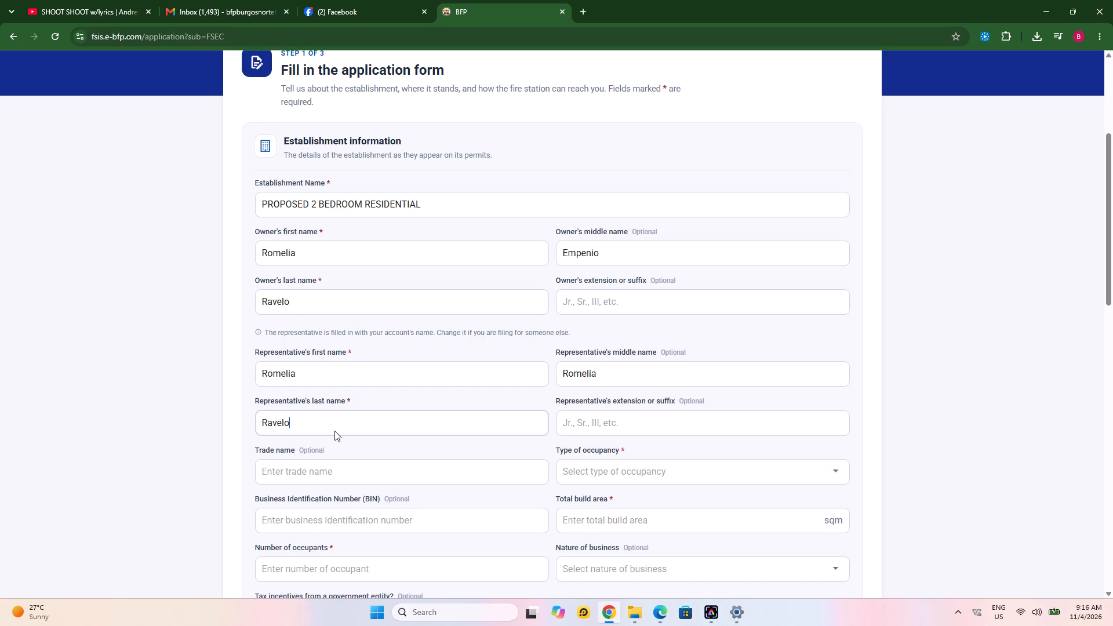
Set the type of occupancy to Single and Two Family Dwellings.
{"action": "scroll", "coordinate": [630, 439], "scroll_direction": "down", "scroll_amount": 1}
{"action": "scroll", "coordinate": [628, 439], "scroll_direction": "up", "scroll_amount": 1}
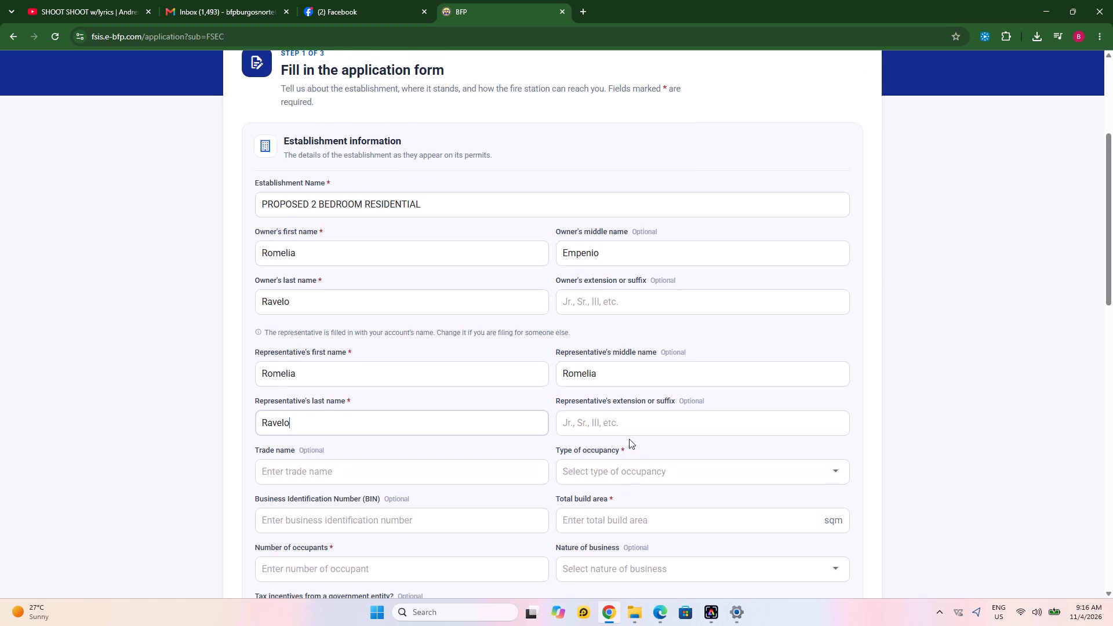
{"action": "scroll", "coordinate": [629, 439], "scroll_direction": "down", "scroll_amount": 2}
{"action": "left_click", "coordinate": [340, 357]}
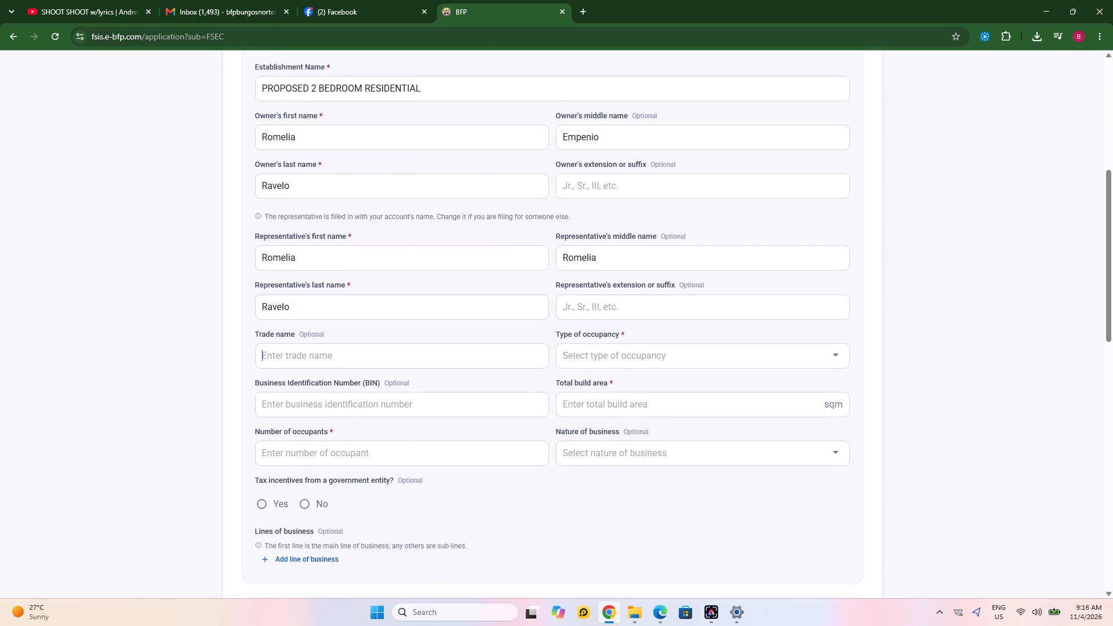
{"action": "left_click", "coordinate": [580, 357]}
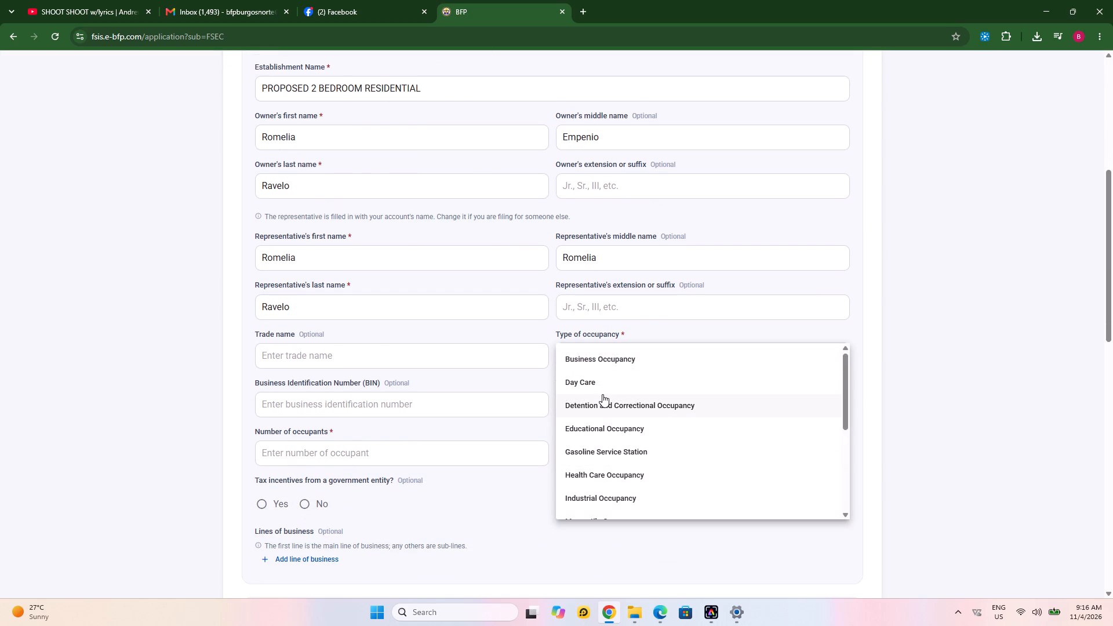
{"action": "scroll", "coordinate": [602, 394], "scroll_direction": "down", "scroll_amount": 2}
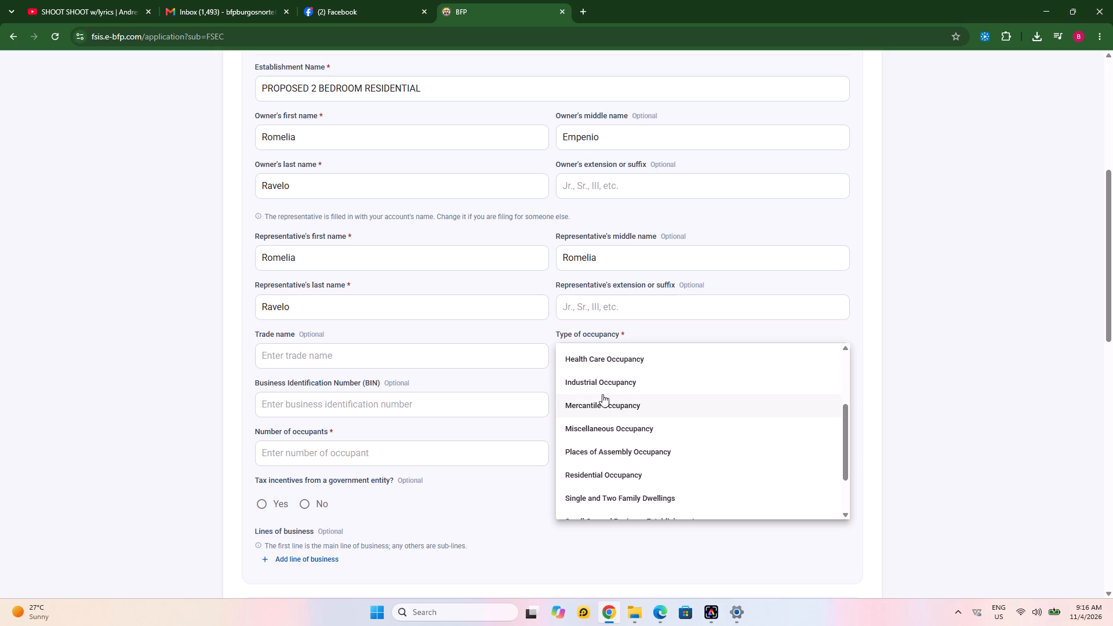
{"action": "scroll", "coordinate": [624, 454], "scroll_direction": "down", "scroll_amount": 3}
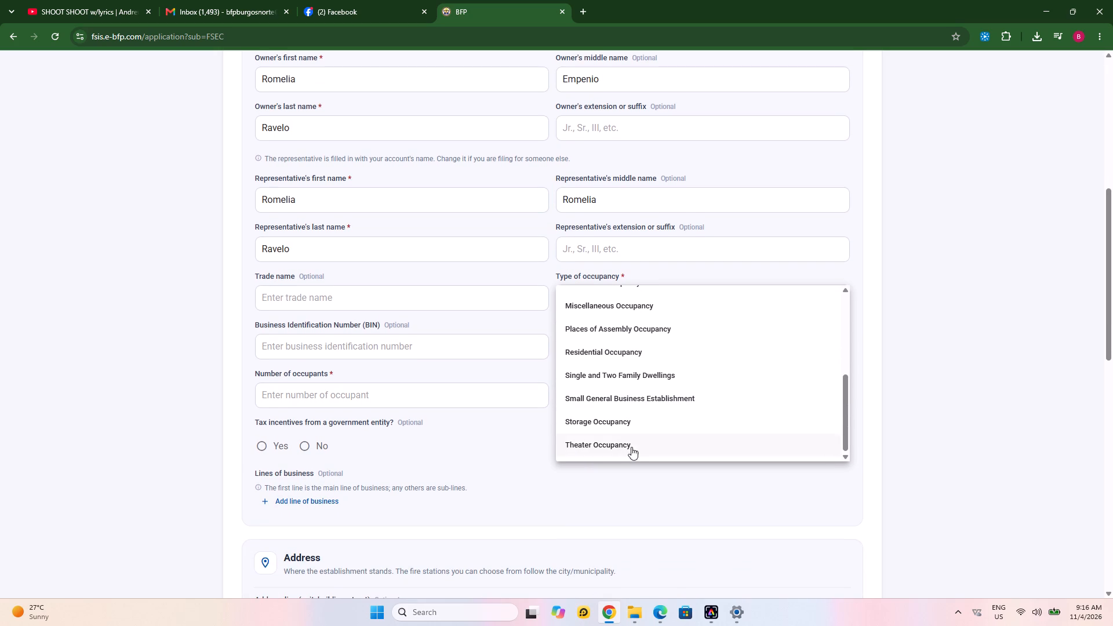
{"action": "scroll", "coordinate": [630, 428], "scroll_direction": "up", "scroll_amount": 2}
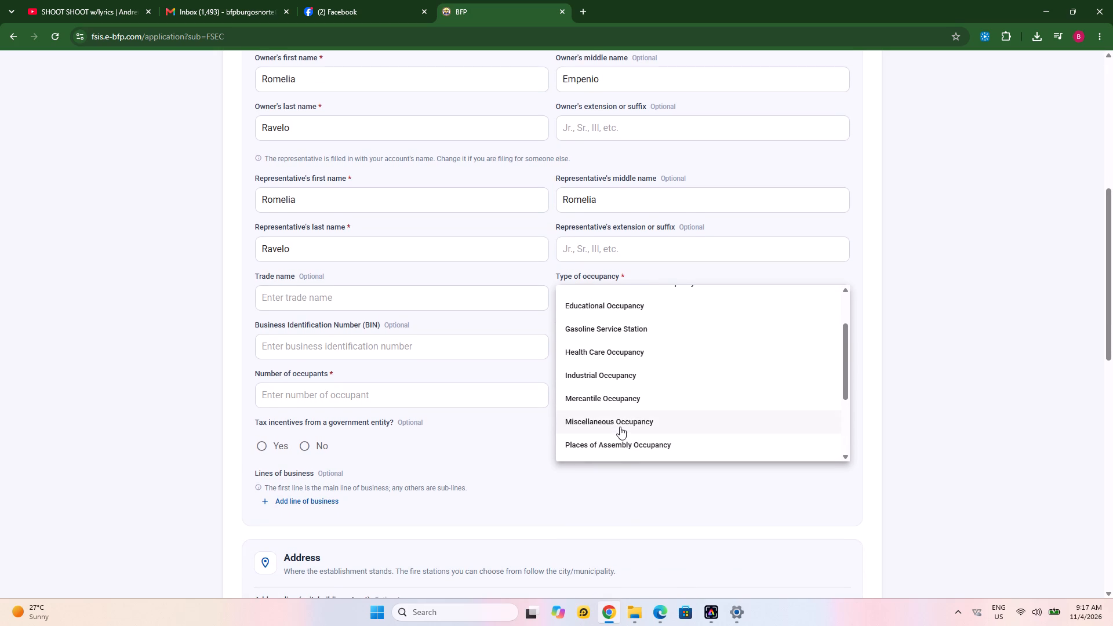
{"action": "scroll", "coordinate": [620, 427], "scroll_direction": "up", "scroll_amount": 1}
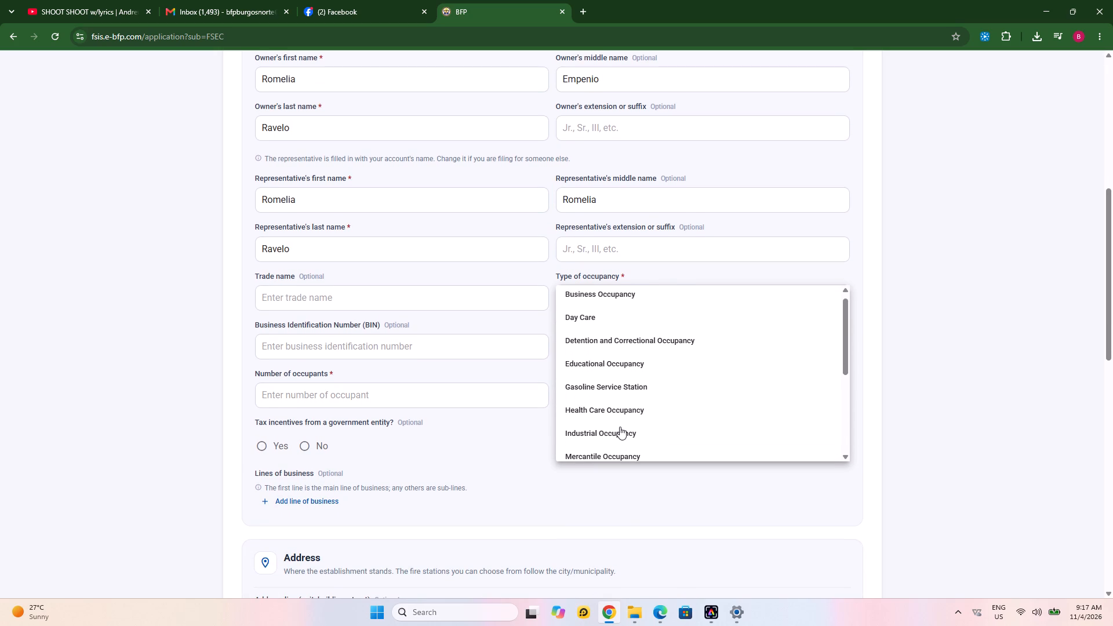
{"action": "scroll", "coordinate": [656, 362], "scroll_direction": "down", "scroll_amount": 1}
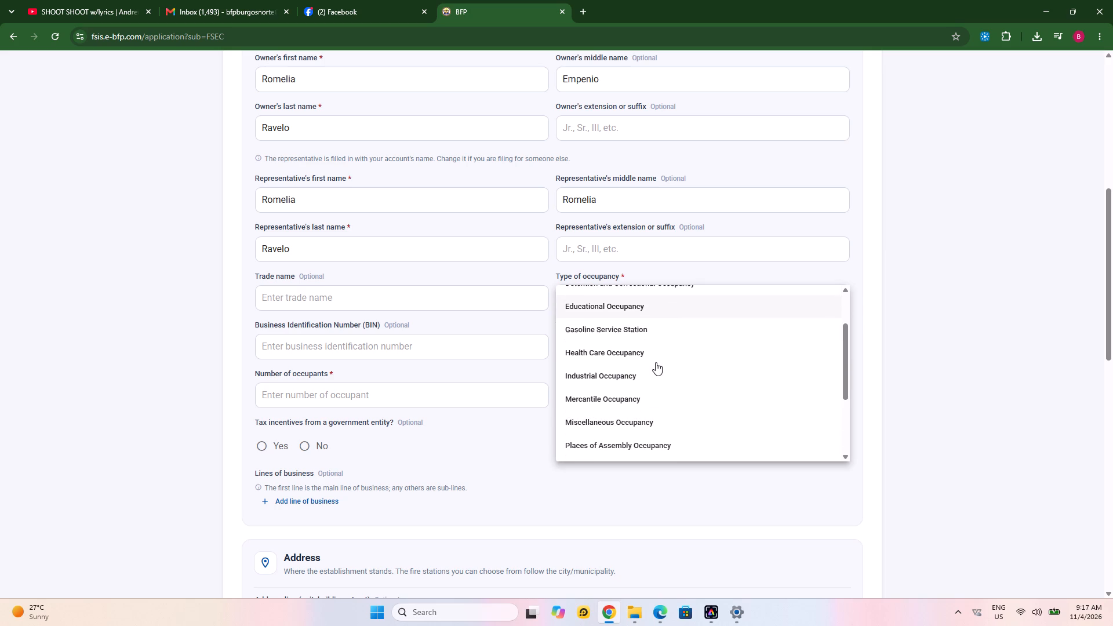
{"action": "scroll", "coordinate": [603, 385], "scroll_direction": "up", "scroll_amount": 1}
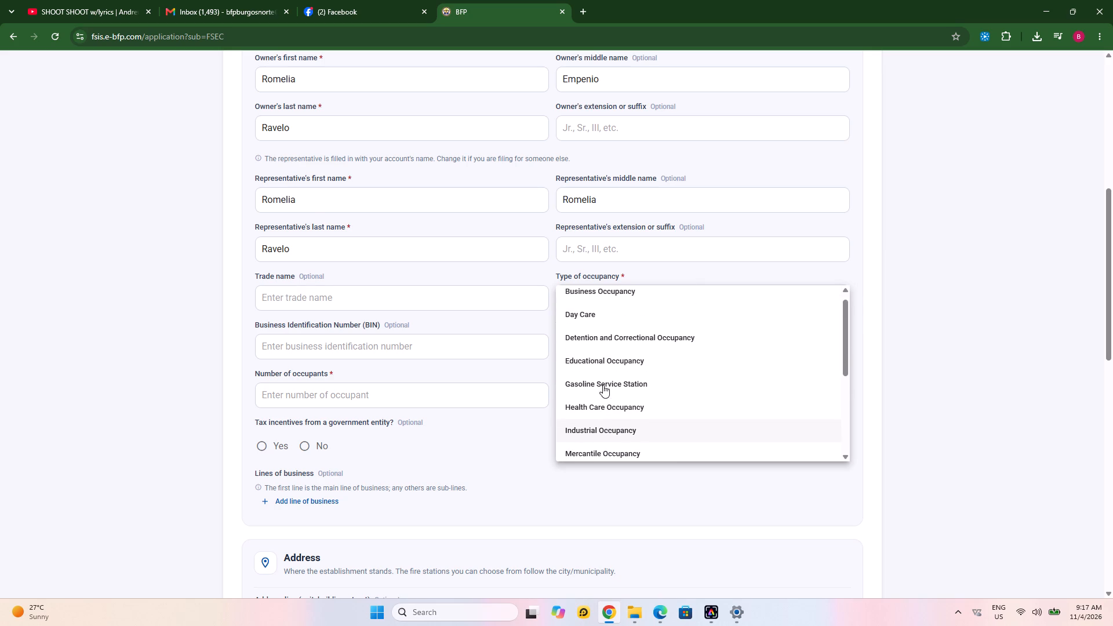
{"action": "scroll", "coordinate": [599, 401], "scroll_direction": "up", "scroll_amount": 4}
{"action": "scroll", "coordinate": [599, 401], "scroll_direction": "down", "scroll_amount": 1}
{"action": "scroll", "coordinate": [599, 401], "scroll_direction": "up", "scroll_amount": 1}
{"action": "scroll", "coordinate": [599, 401], "scroll_direction": "down", "scroll_amount": 1}
{"action": "scroll", "coordinate": [599, 401], "scroll_direction": "up", "scroll_amount": 1}
{"action": "scroll", "coordinate": [599, 401], "scroll_direction": "down", "scroll_amount": 1}
{"action": "scroll", "coordinate": [599, 401], "scroll_direction": "up", "scroll_amount": 1}
{"action": "scroll", "coordinate": [599, 401], "scroll_direction": "down", "scroll_amount": 5}
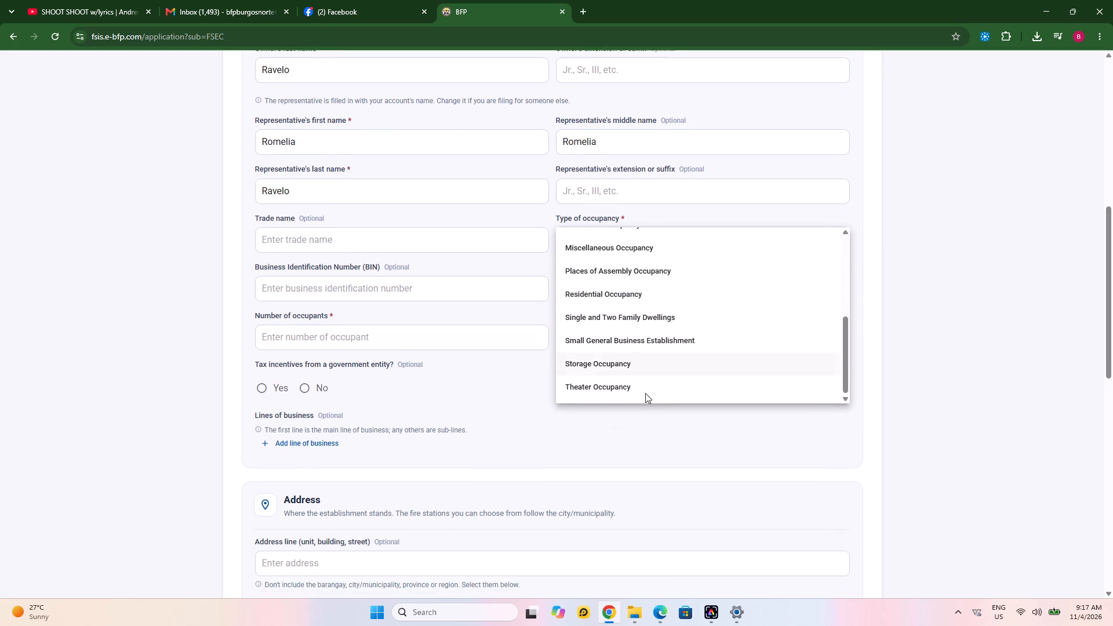
{"action": "scroll", "coordinate": [648, 388], "scroll_direction": "down", "scroll_amount": 2}
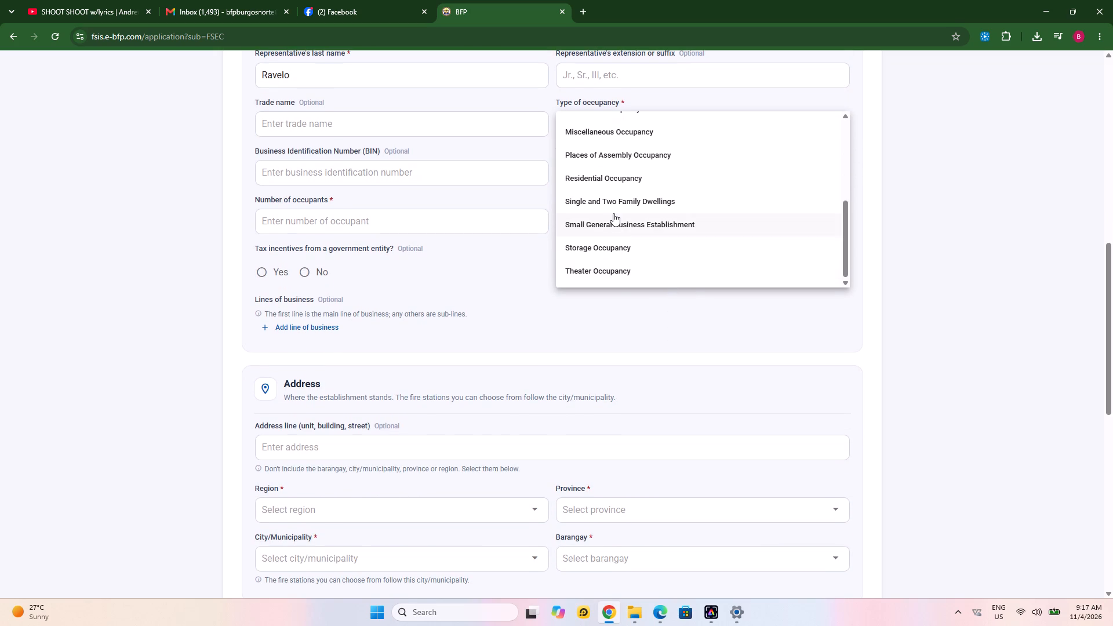
{"action": "left_click", "coordinate": [613, 205]}
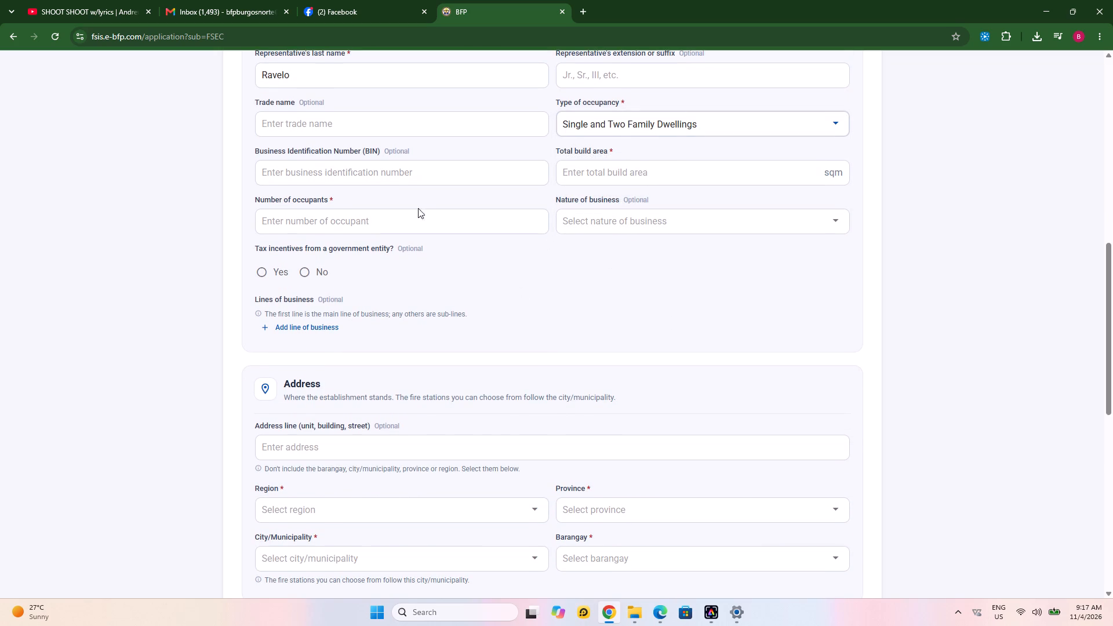
Start filling in the establishment's total build area.
{"action": "scroll", "coordinate": [467, 253], "scroll_direction": "up", "scroll_amount": 1}
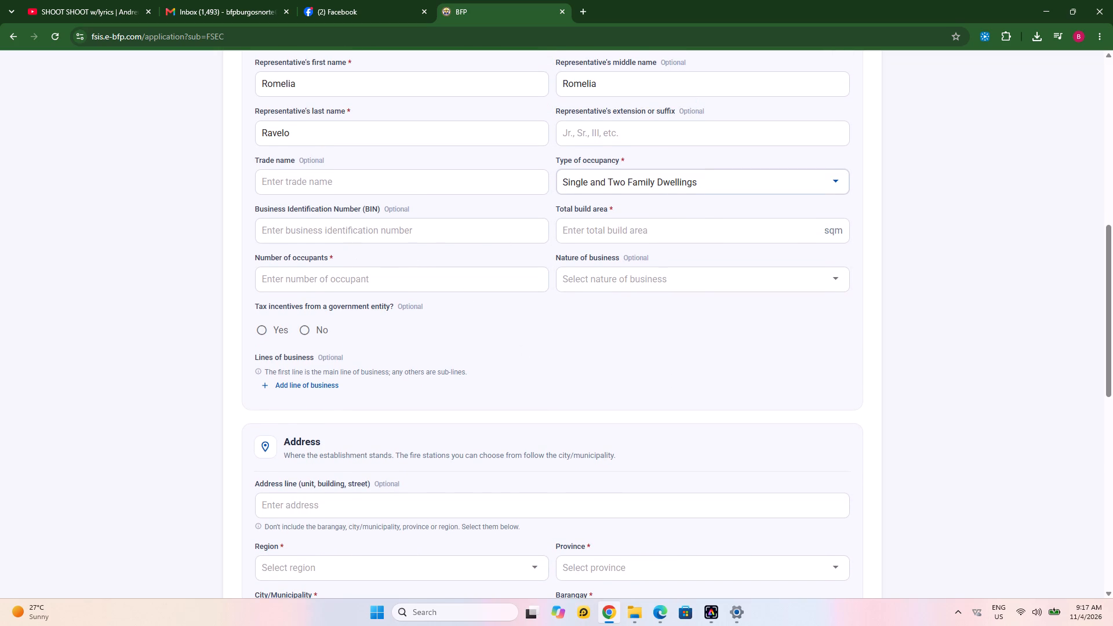
{"action": "left_click", "coordinate": [577, 231]}
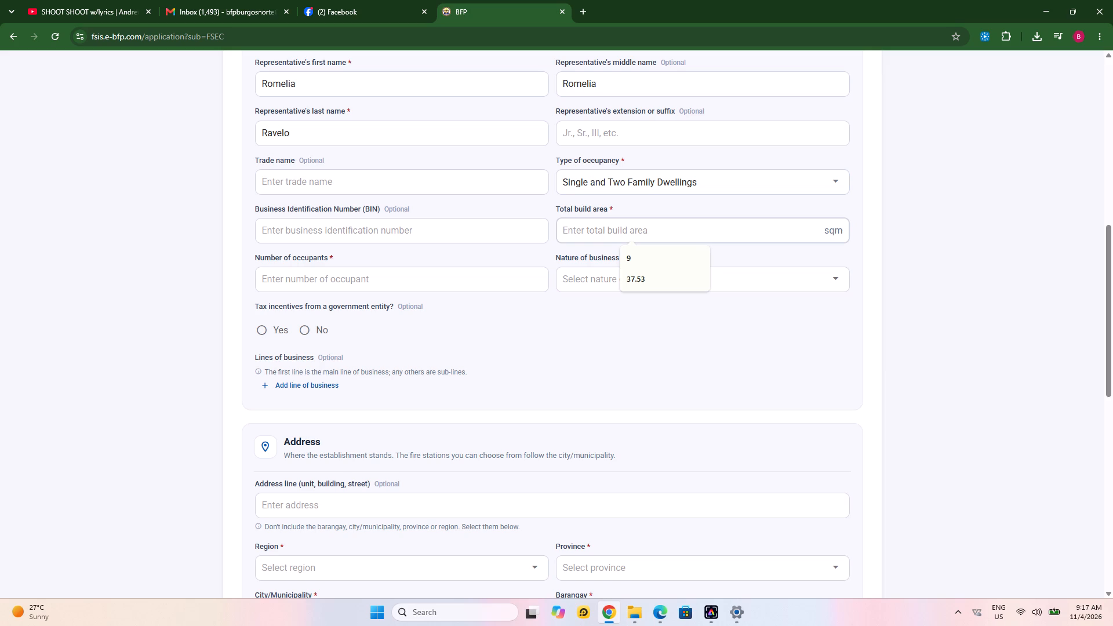
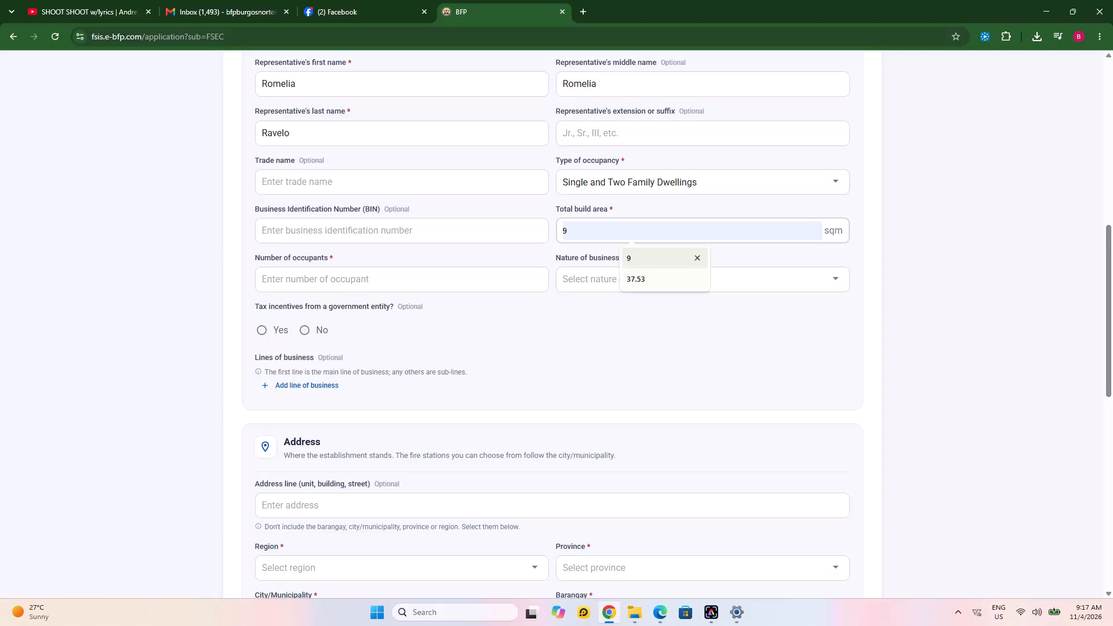
Set the establishment's total build area to 42 sqm, clearing any suggested entry.
{"action": "left_click_drag", "start_coordinate": [577, 231], "coordinate": [555, 224]}
{"action": "key", "text": "Delete"}
{"action": "key", "text": "BackSpace"}
{"action": "left_click", "coordinate": [580, 224]}
{"action": "triple_click", "coordinate": [587, 224]}
{"action": "left_click", "coordinate": [645, 232]}
{"action": "key", "text": "Left"}
{"action": "key", "text": "Down"}
{"action": "key", "text": "BackSpace"}
{"action": "key", "text": "BackSpace"}
{"action": "key", "text": "BackSpace"}
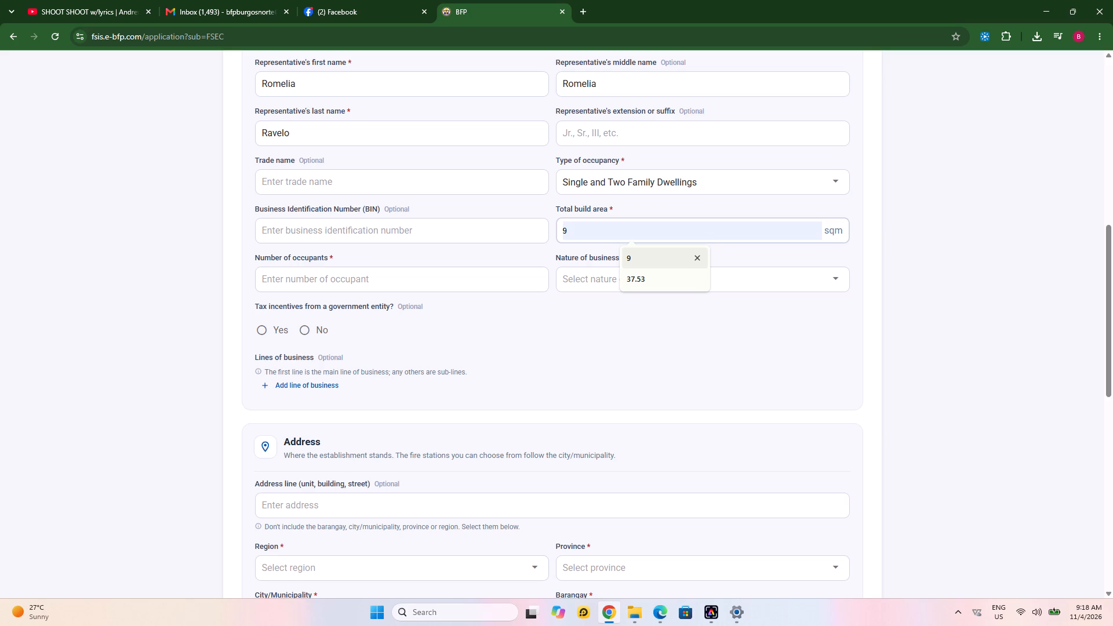
{"action": "left_click", "coordinate": [619, 231]}
{"action": "type", "text": "42"}
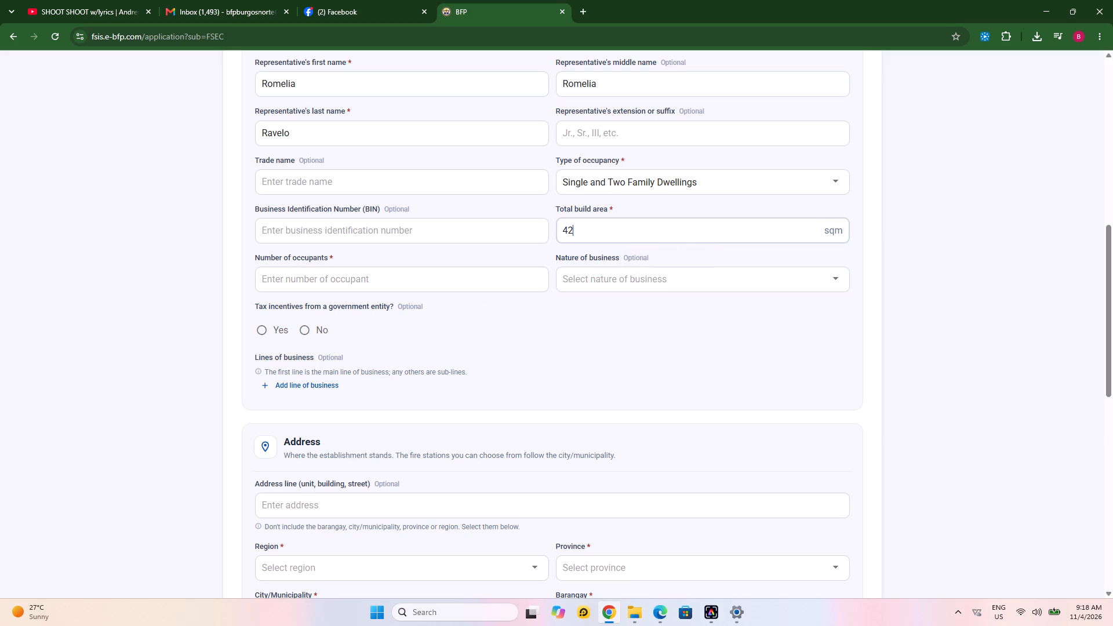
Set the number of occupants to 3.
{"action": "left_click", "coordinate": [469, 278]}
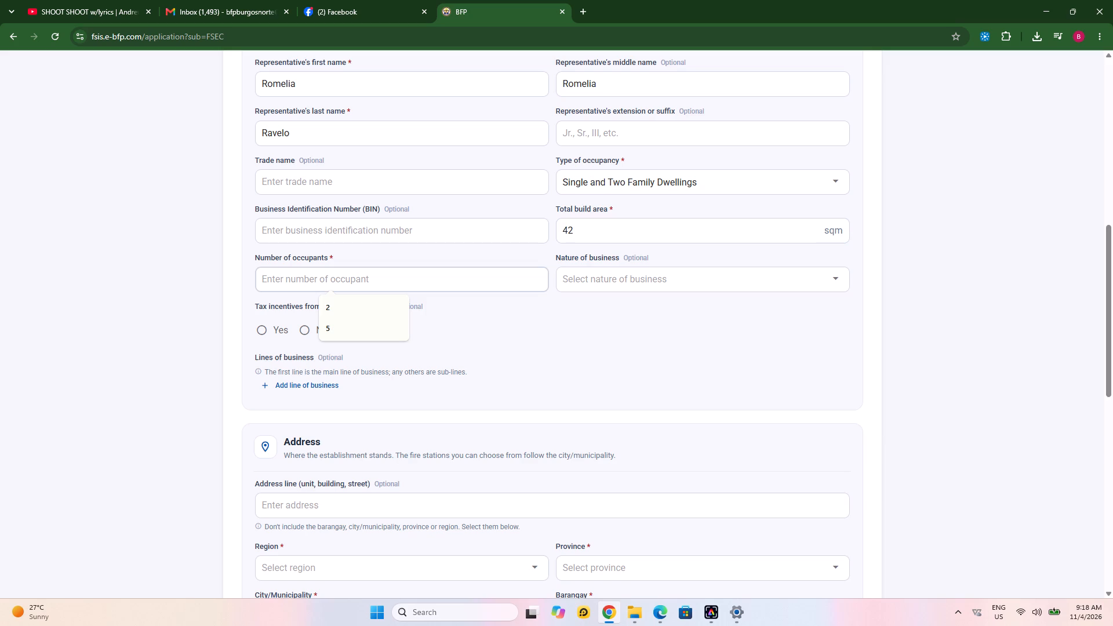
{"action": "left_click", "coordinate": [481, 316]}
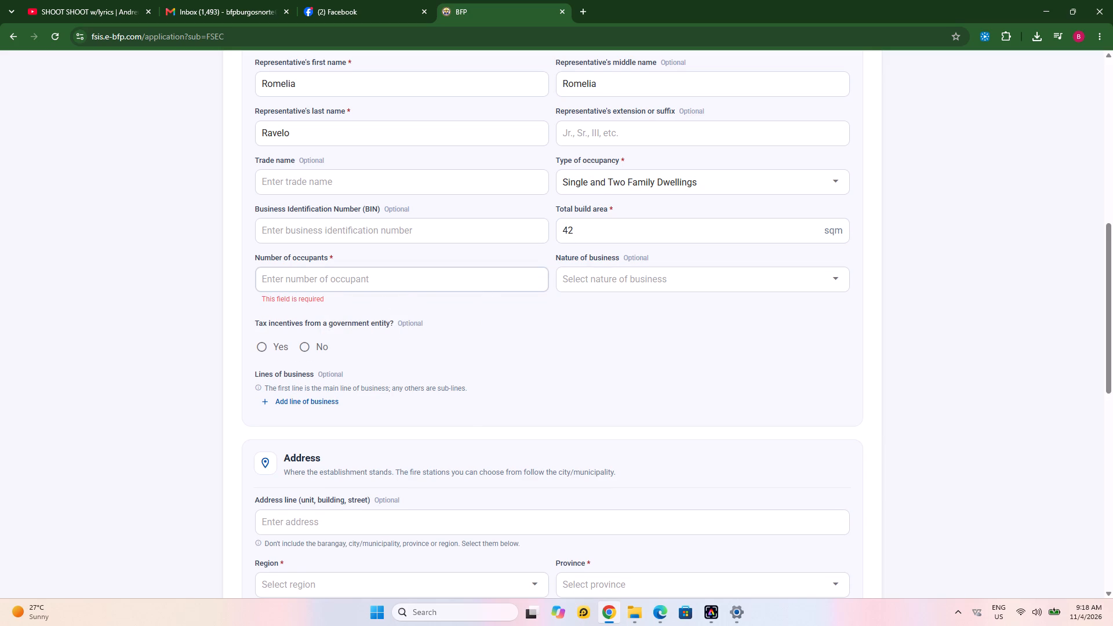
{"action": "left_click", "coordinate": [391, 286]}
{"action": "left_click", "coordinate": [490, 319]}
{"action": "left_click", "coordinate": [397, 283]}
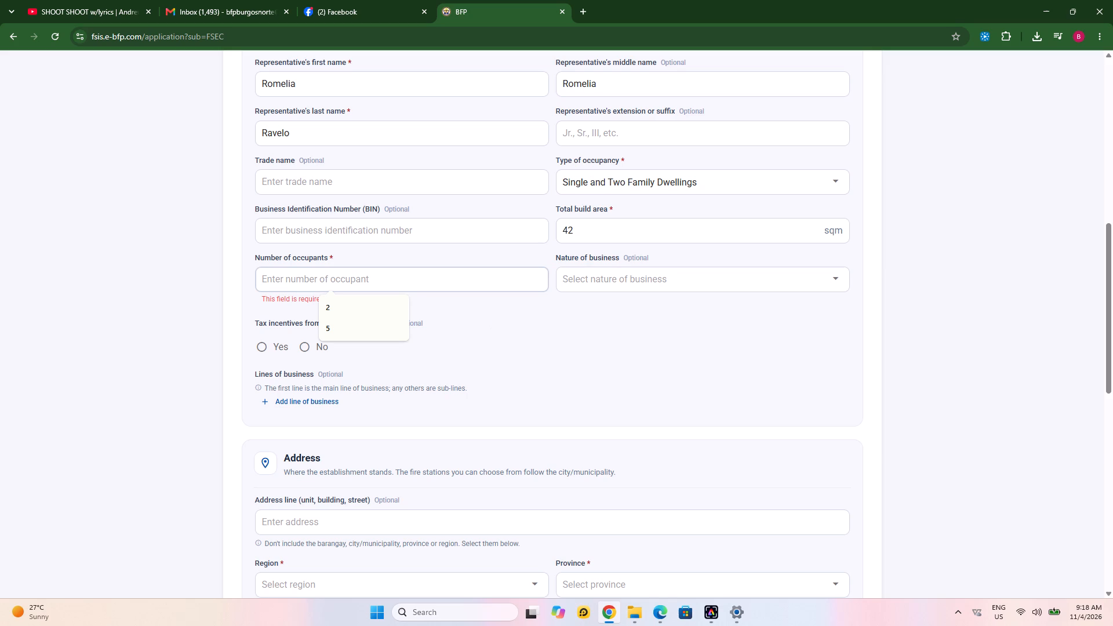
{"action": "scroll", "coordinate": [518, 363], "scroll_direction": "down", "scroll_amount": 1}
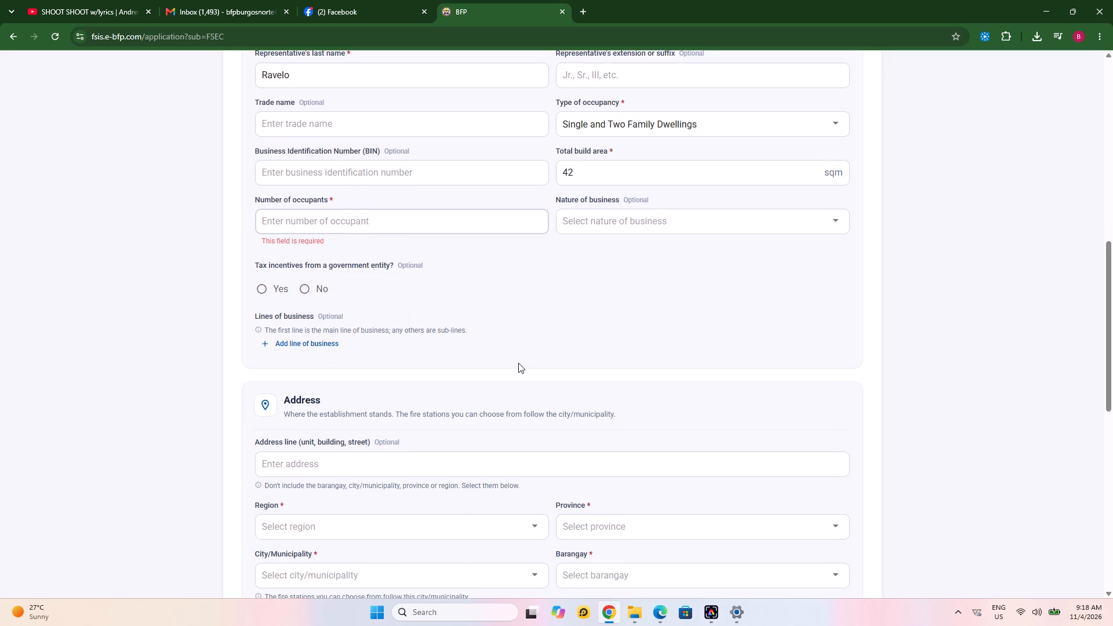
{"action": "left_click", "coordinate": [331, 219]}
{"action": "key", "text": "Page_Down"}
{"action": "key", "text": "BackSpace"}
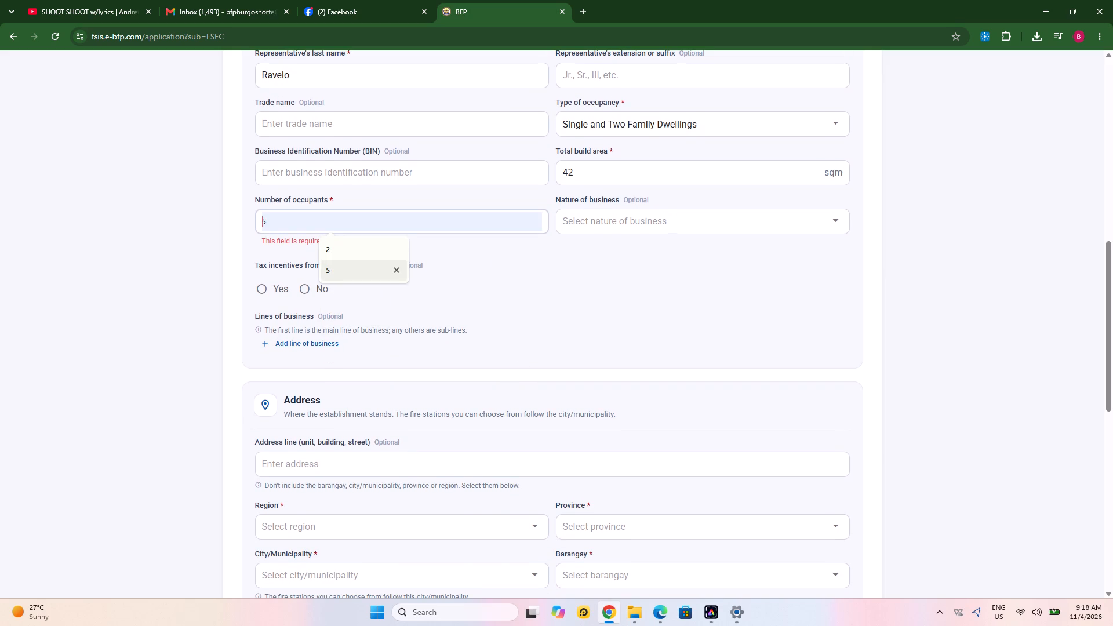
{"action": "key", "text": "3"}
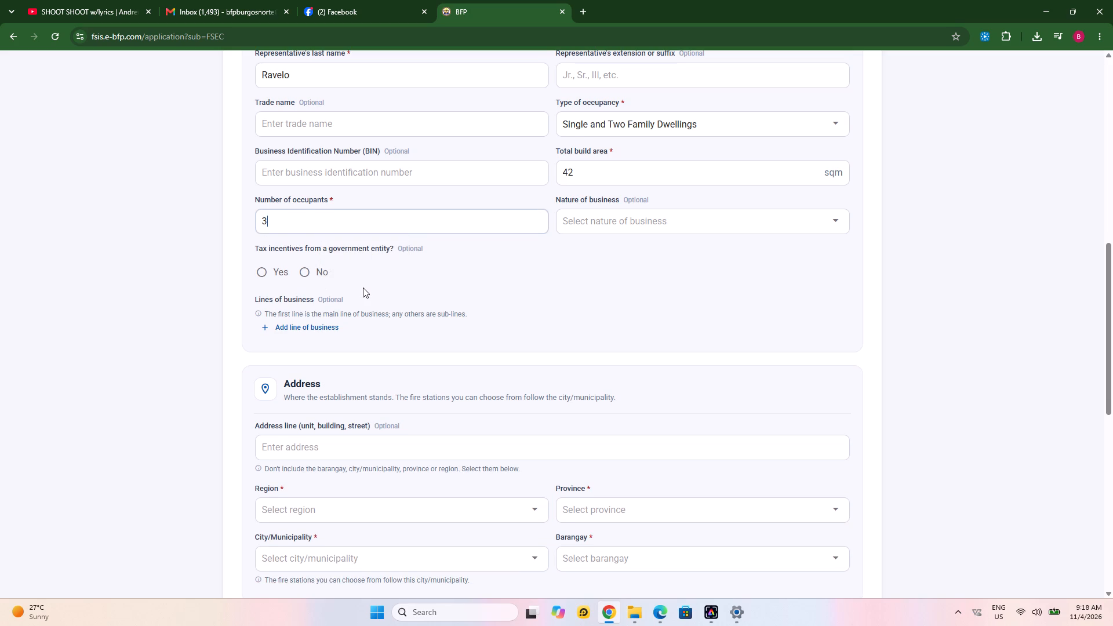
Set the establishment's region to Region I (Ilocos Region) and its province to Ilocos Norte.
{"action": "scroll", "coordinate": [363, 291], "scroll_direction": "down", "scroll_amount": 2}
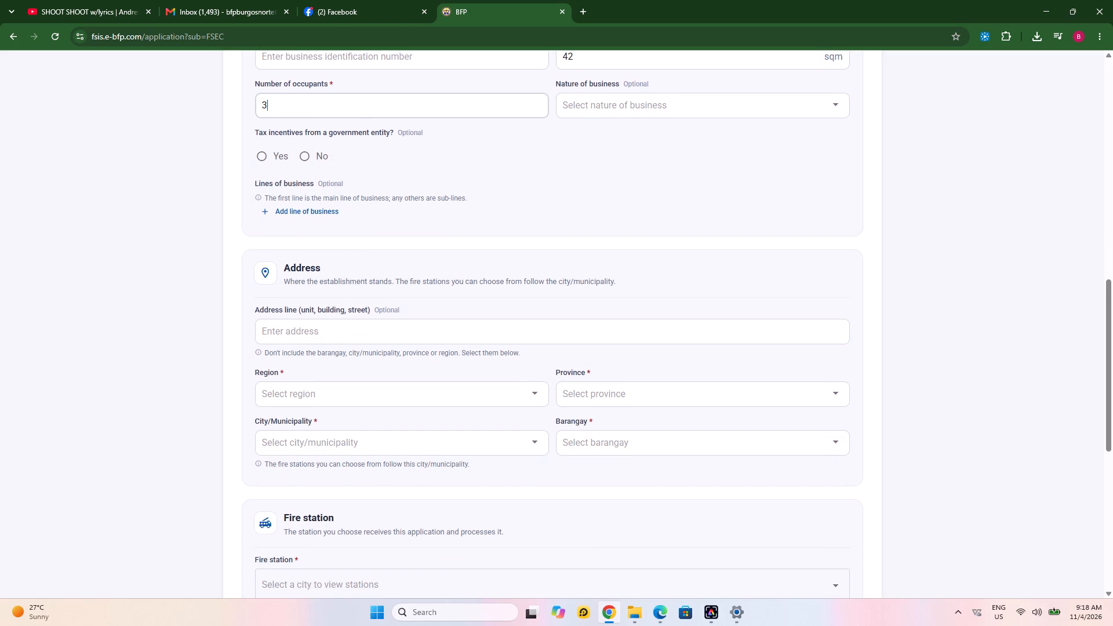
{"action": "scroll", "coordinate": [337, 297], "scroll_direction": "down", "scroll_amount": 1}
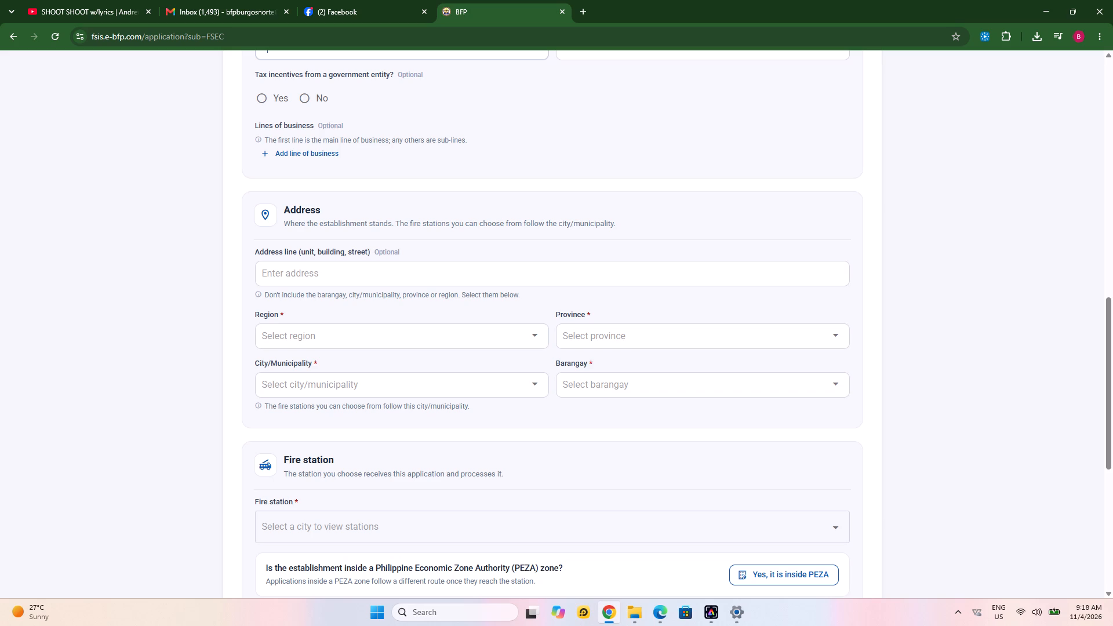
{"action": "left_click", "coordinate": [328, 328]}
{"action": "left_click", "coordinate": [330, 334]}
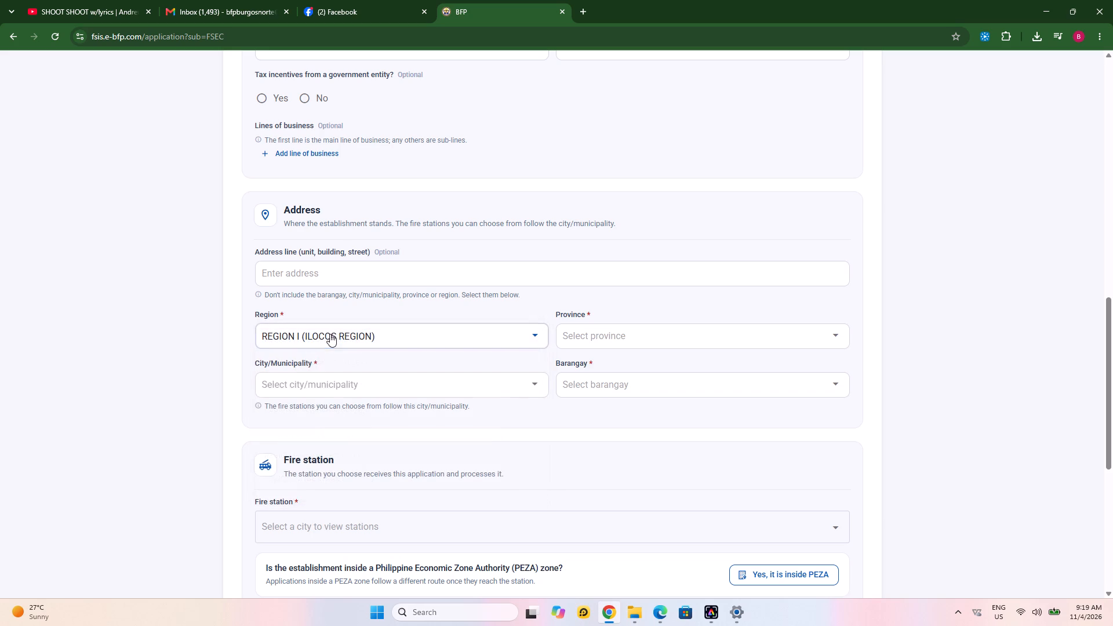
{"action": "left_click", "coordinate": [610, 330]}
{"action": "left_click", "coordinate": [605, 343]}
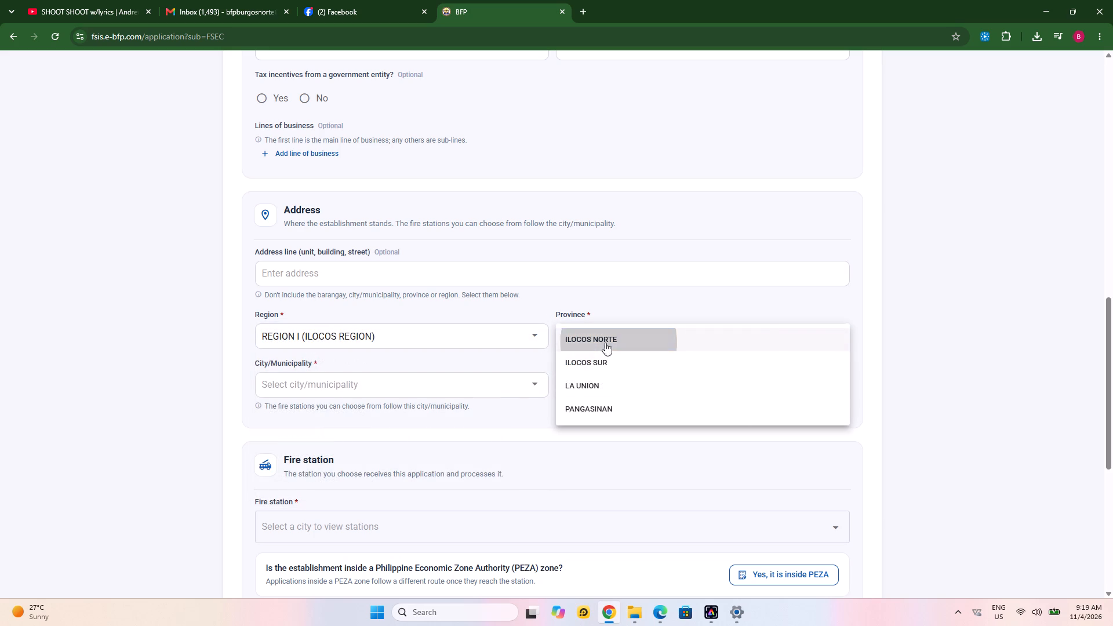
Set the establishment's city/municipality to Burgos and its barangay to Buduan (Malituek).
{"action": "left_click", "coordinate": [419, 381]}
{"action": "scroll", "coordinate": [403, 396], "scroll_direction": "down", "scroll_amount": 1}
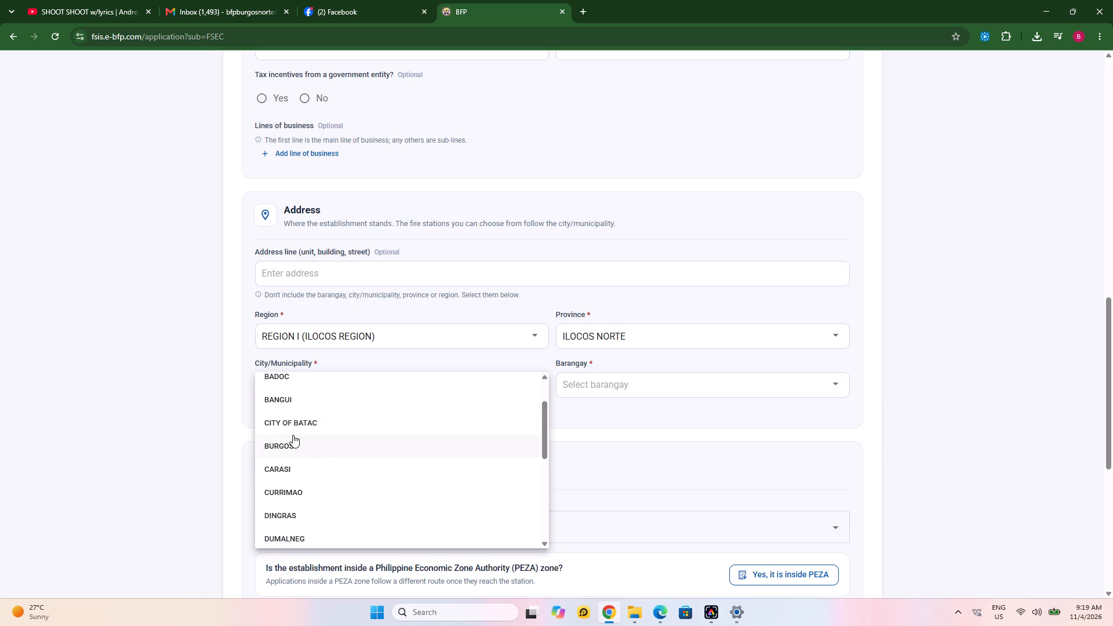
{"action": "left_click", "coordinate": [288, 445]}
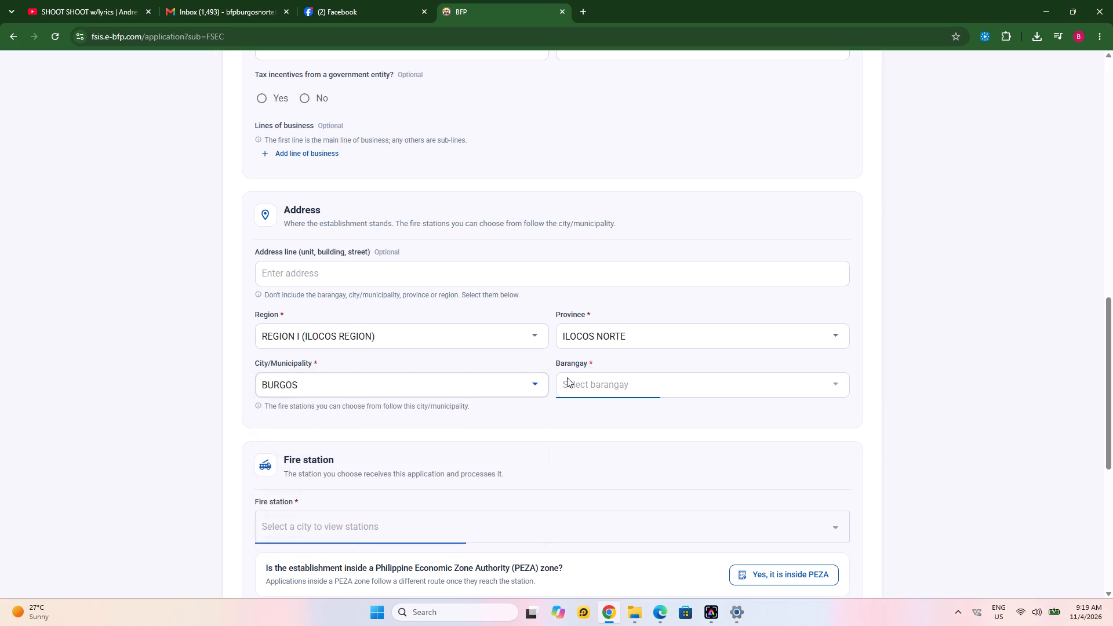
{"action": "left_click", "coordinate": [599, 388]}
{"action": "scroll", "coordinate": [599, 400], "scroll_direction": "up", "scroll_amount": 1}
{"action": "scroll", "coordinate": [599, 402], "scroll_direction": "down", "scroll_amount": 1}
{"action": "scroll", "coordinate": [599, 402], "scroll_direction": "up", "scroll_amount": 1}
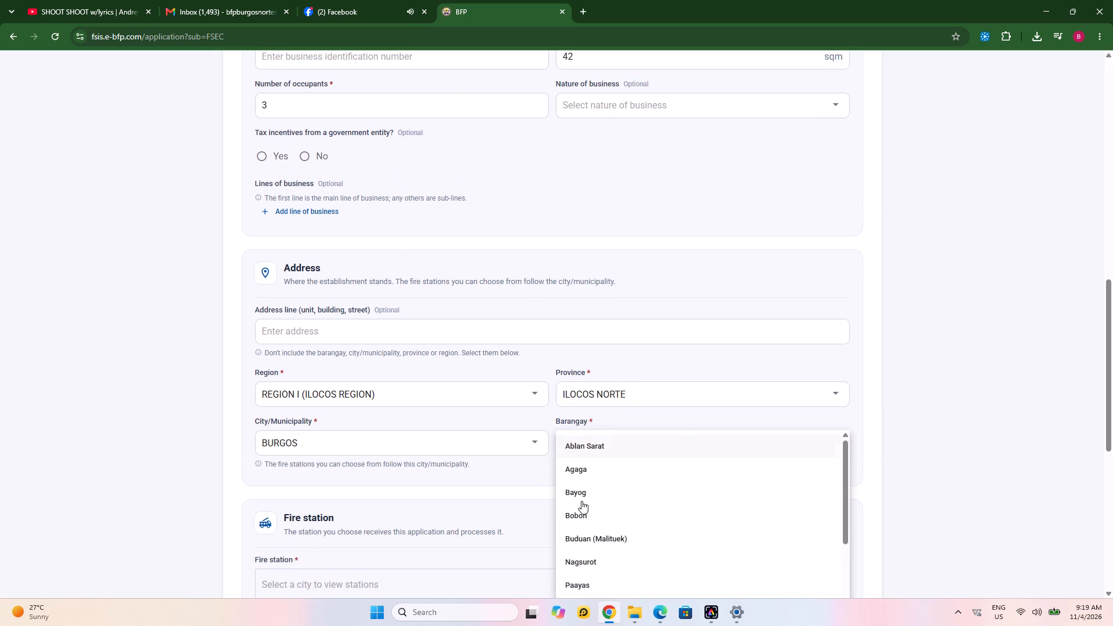
{"action": "left_click", "coordinate": [583, 537]}
Choose Burgos Fire Station as the station that receives the application.
{"action": "scroll", "coordinate": [493, 489], "scroll_direction": "down", "scroll_amount": 3}
{"action": "scroll", "coordinate": [493, 488], "scroll_direction": "up", "scroll_amount": 1}
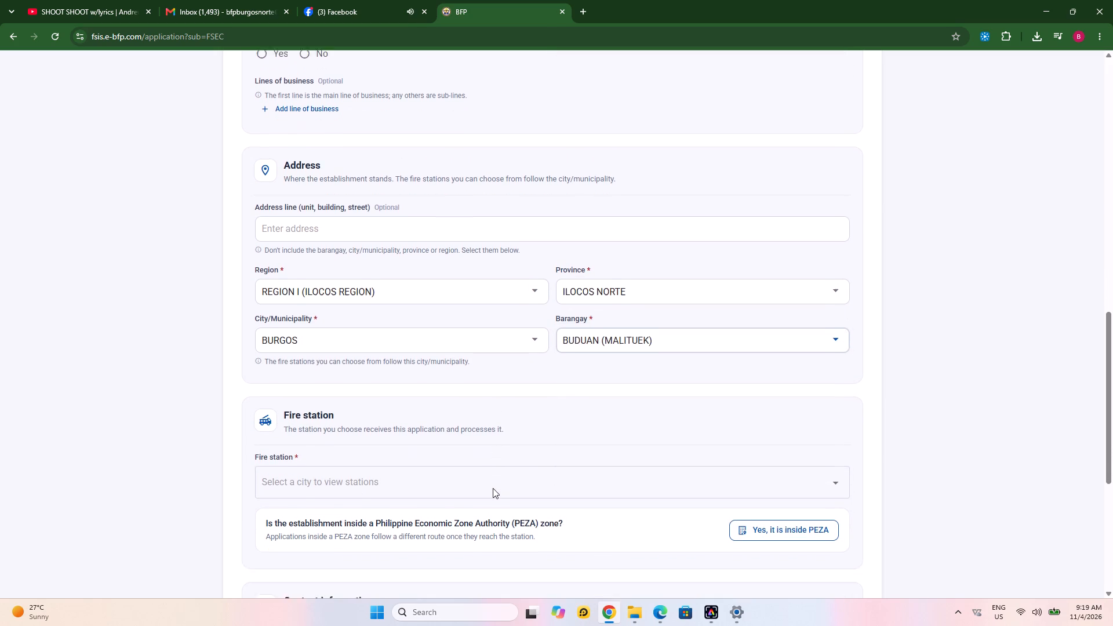
{"action": "scroll", "coordinate": [493, 488], "scroll_direction": "up", "scroll_amount": 2}
{"action": "scroll", "coordinate": [493, 488], "scroll_direction": "down", "scroll_amount": 3}
{"action": "scroll", "coordinate": [493, 488], "scroll_direction": "up", "scroll_amount": 1}
{"action": "scroll", "coordinate": [493, 488], "scroll_direction": "down", "scroll_amount": 1}
{"action": "scroll", "coordinate": [547, 475], "scroll_direction": "down", "scroll_amount": 2}
{"action": "scroll", "coordinate": [547, 475], "scroll_direction": "up", "scroll_amount": 1}
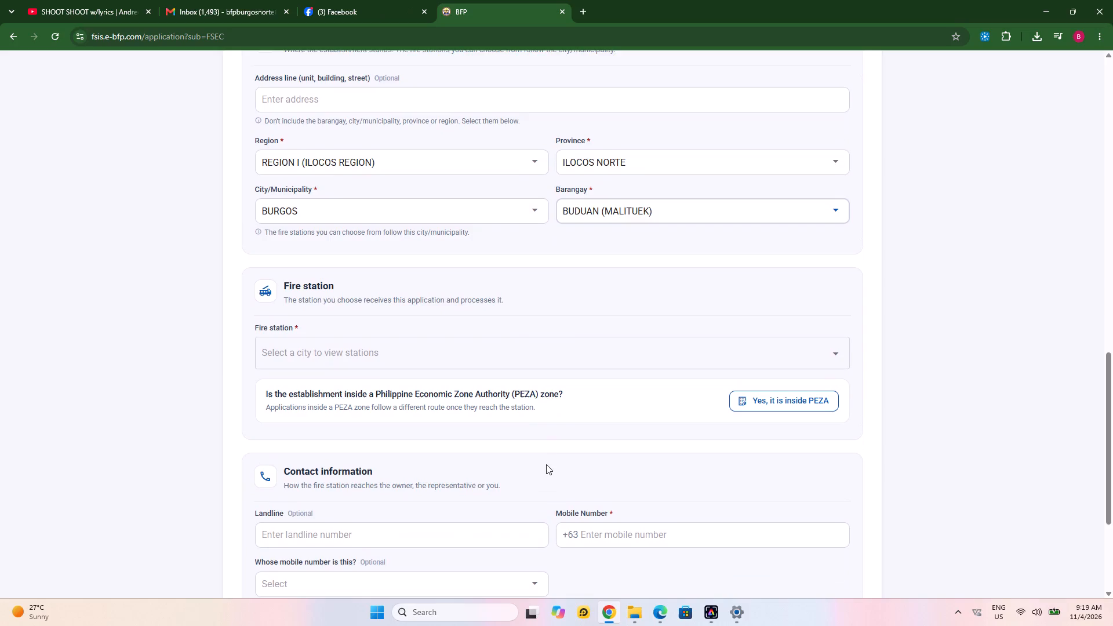
{"action": "left_click", "coordinate": [434, 348]}
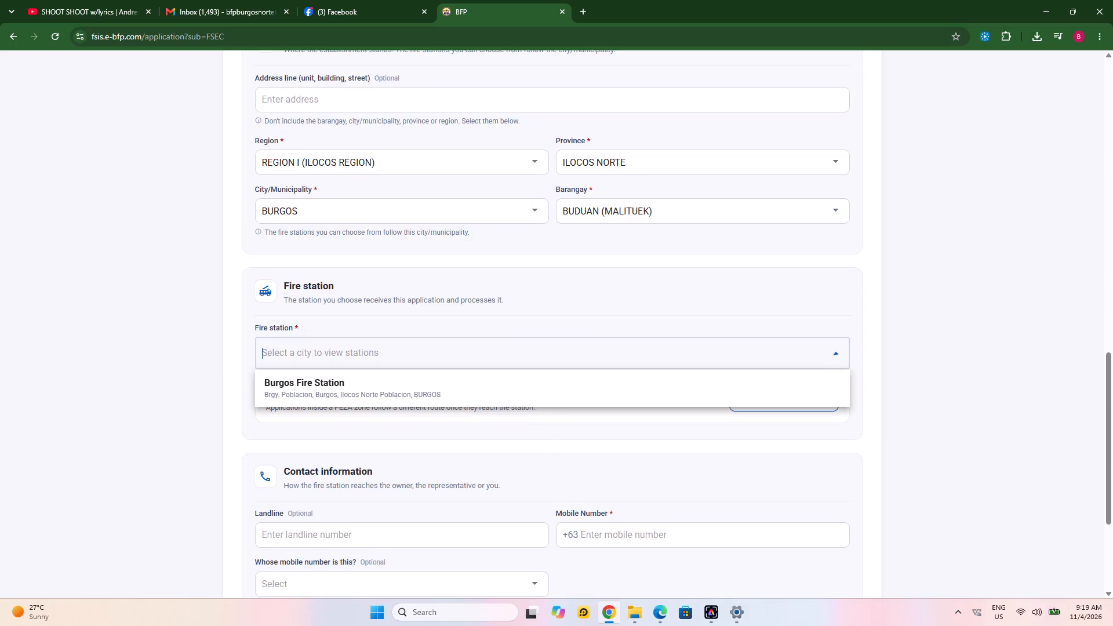
{"action": "left_click", "coordinate": [330, 383]}
Start filling in the mobile number in the contact information.
{"action": "scroll", "coordinate": [522, 361], "scroll_direction": "down", "scroll_amount": 3}
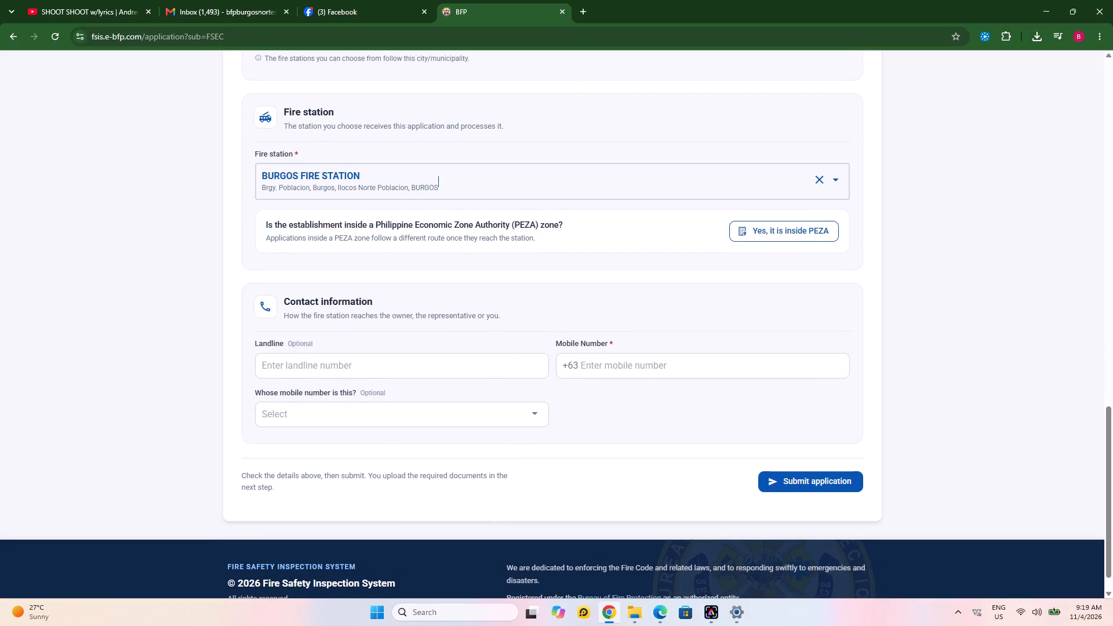
{"action": "left_click", "coordinate": [599, 368]}
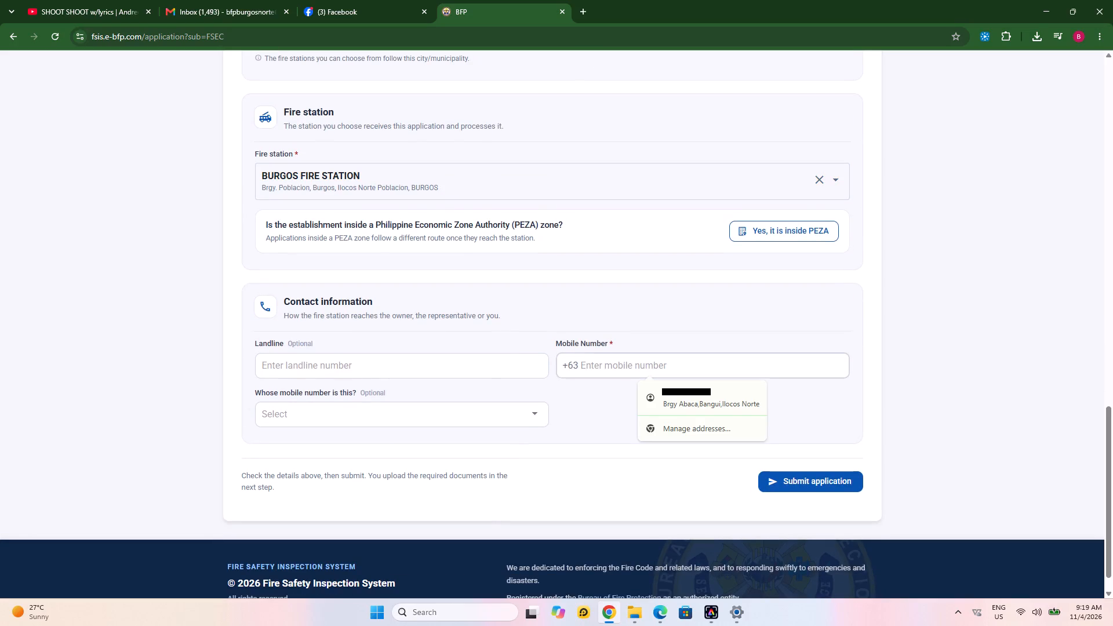
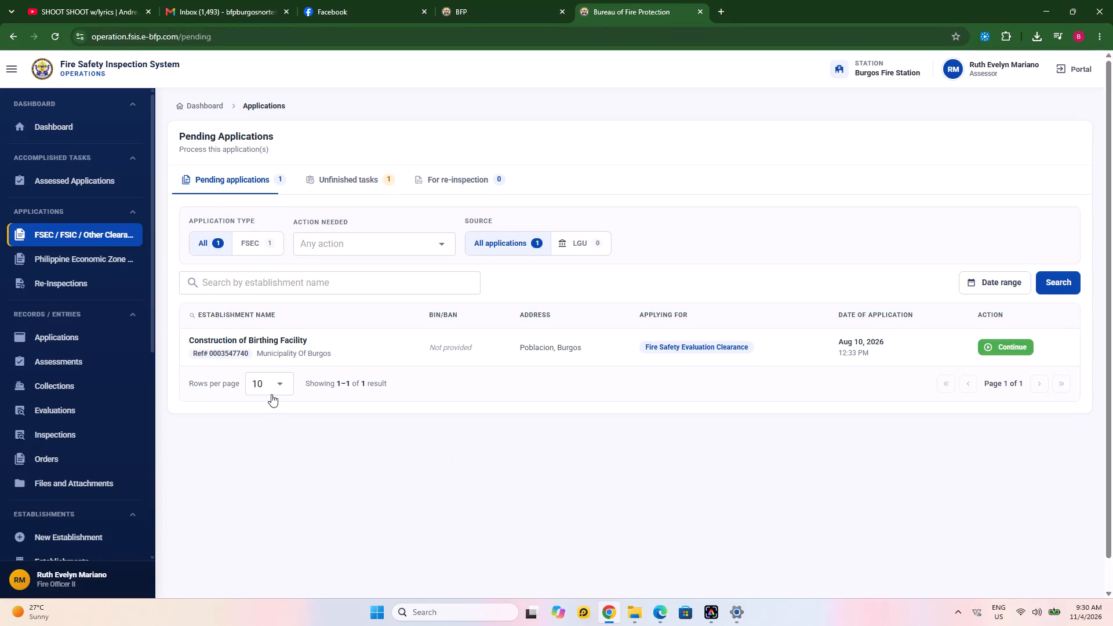
Leave the inspection system for the agency portal and log the assessor out of the Portal System.
{"action": "scroll", "coordinate": [38, 318], "scroll_direction": "up", "scroll_amount": 3}
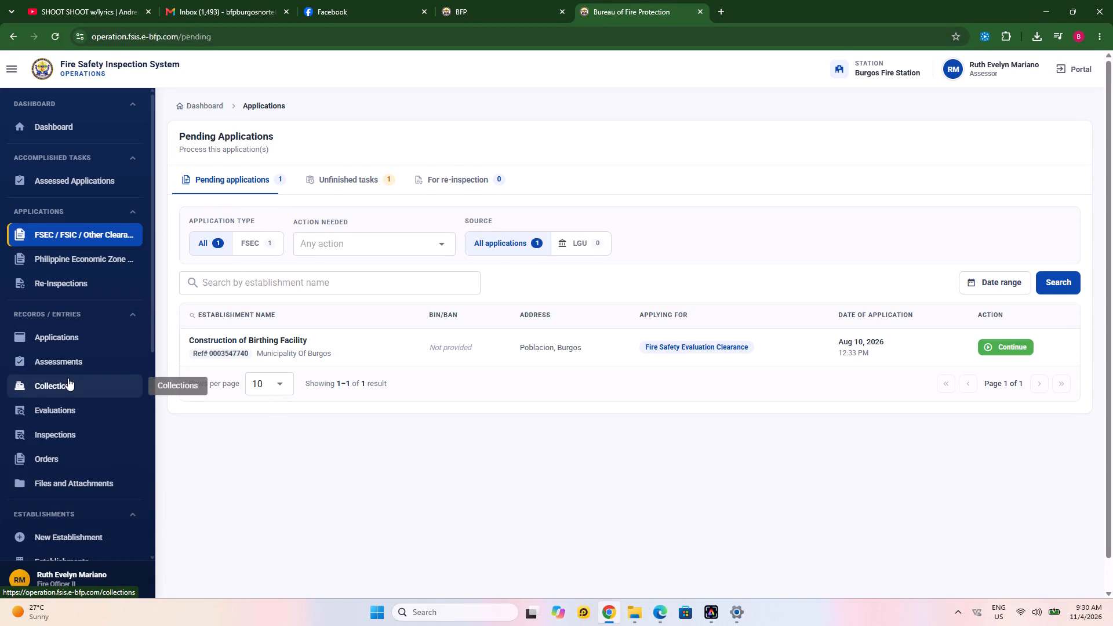
{"action": "scroll", "coordinate": [86, 402], "scroll_direction": "up", "scroll_amount": 4}
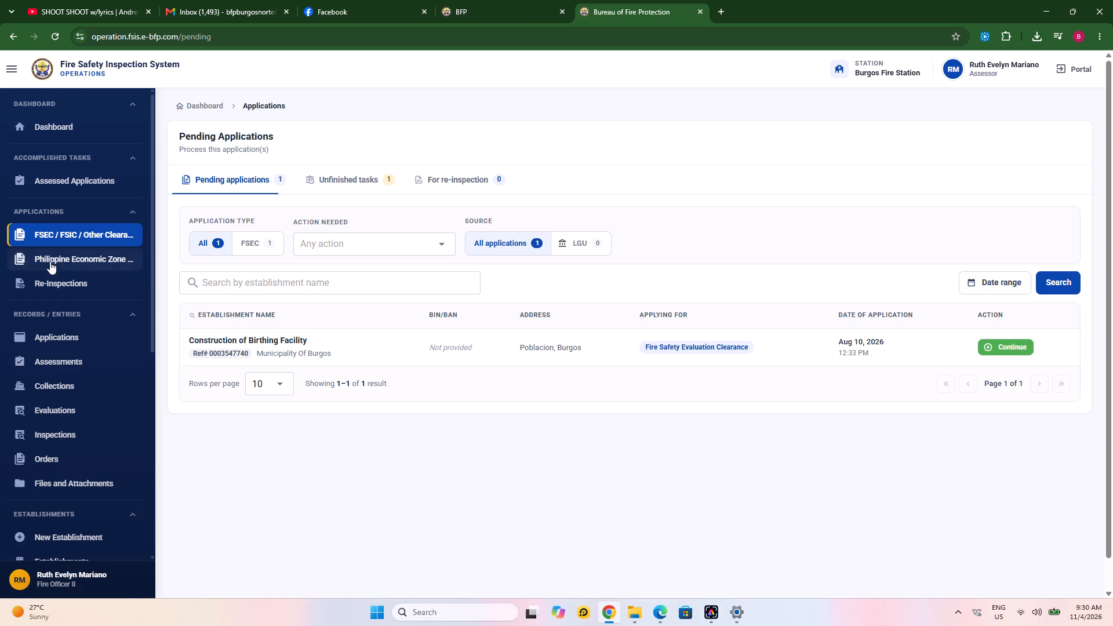
{"action": "scroll", "coordinate": [99, 505], "scroll_direction": "down", "scroll_amount": 1}
{"action": "left_click", "coordinate": [1072, 65]}
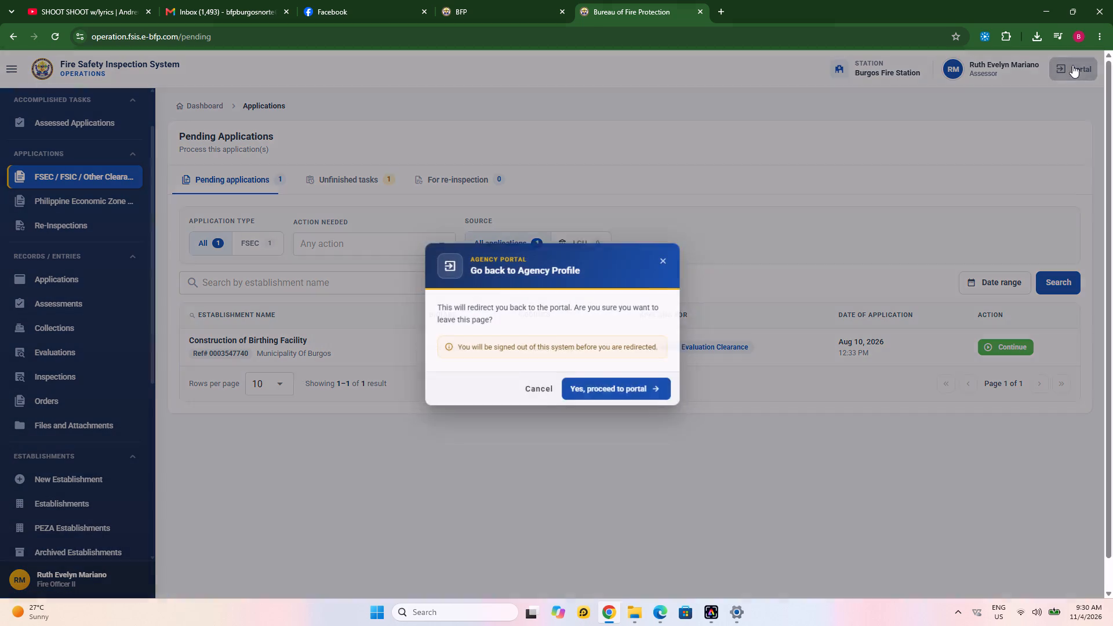
{"action": "left_click", "coordinate": [609, 393]}
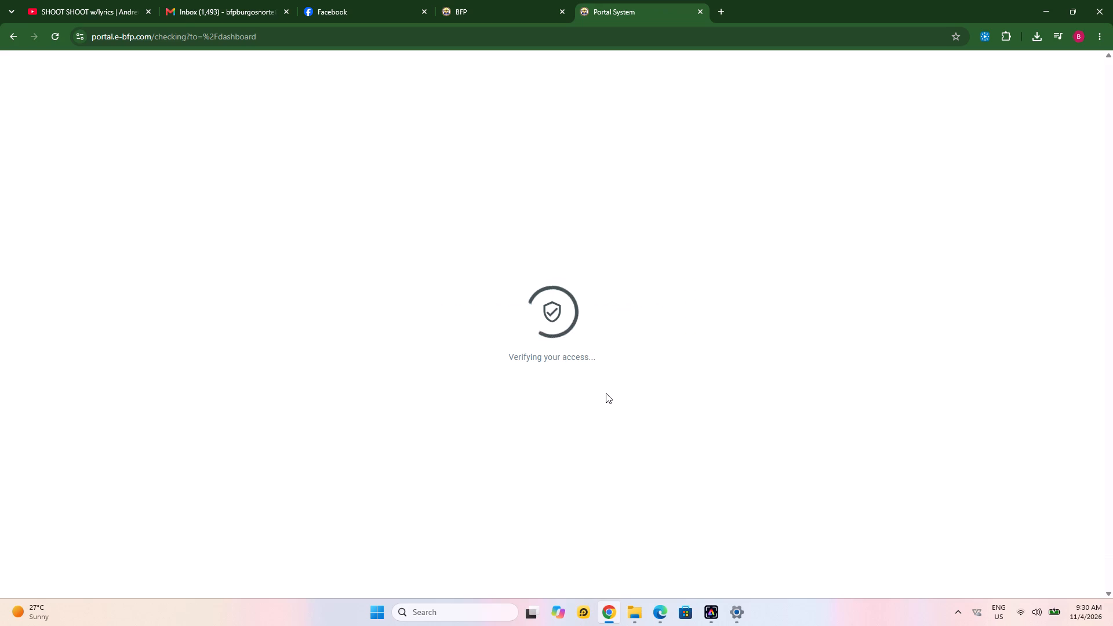
{"action": "left_click", "coordinate": [1085, 68]}
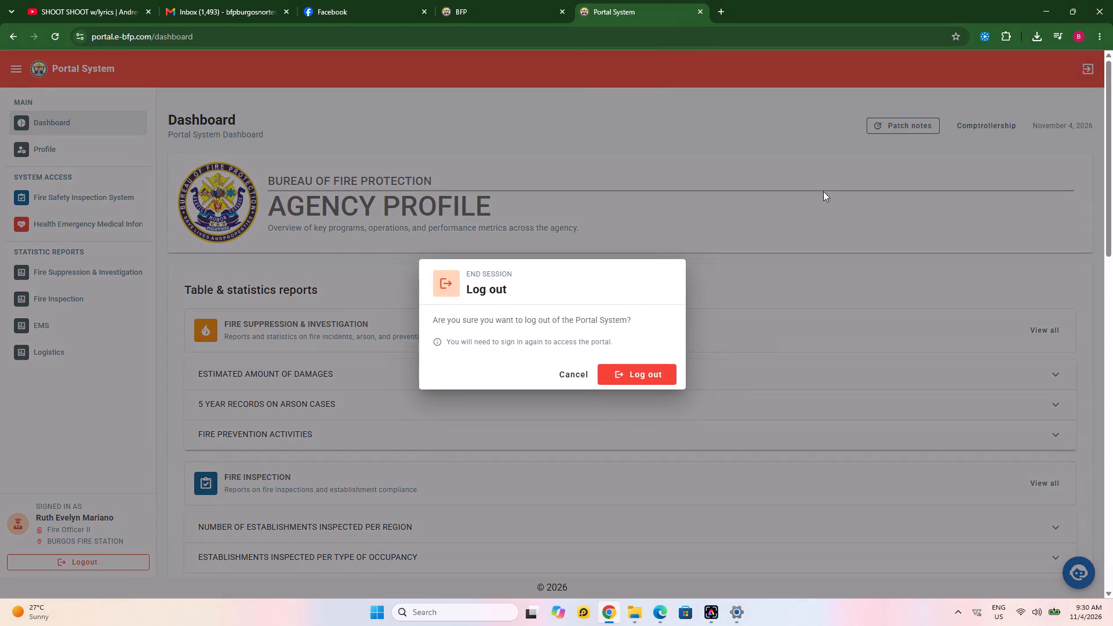
{"action": "left_click", "coordinate": [627, 377]}
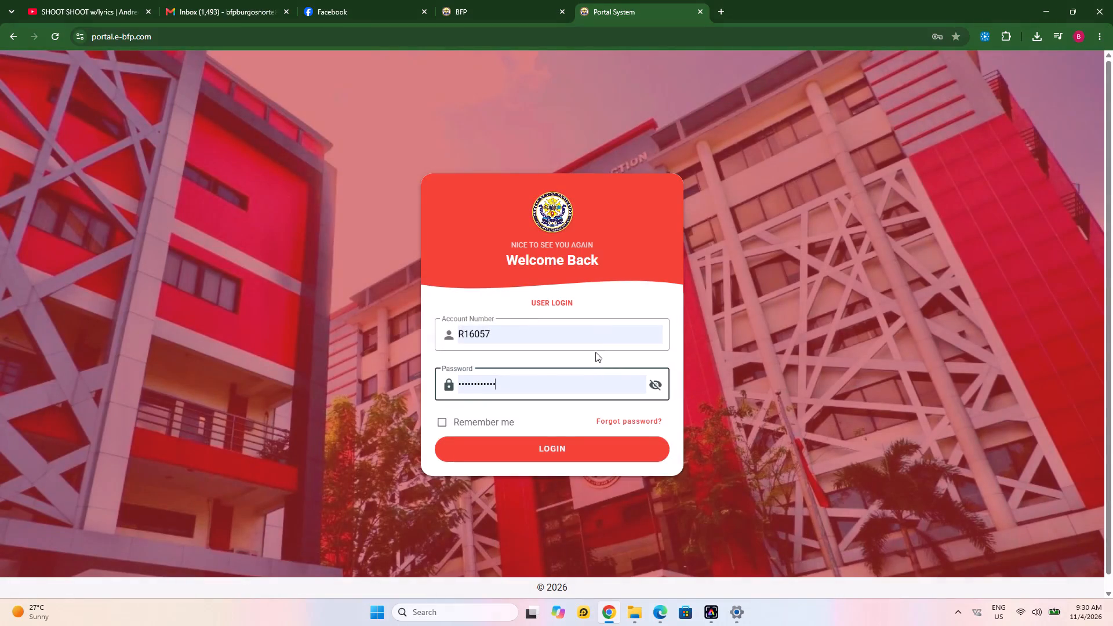
Sign in to the Portal System with the saved login of the station's Customer Relations Officer.
{"action": "left_click", "coordinate": [591, 337]}
{"action": "scroll", "coordinate": [561, 434], "scroll_direction": "down", "scroll_amount": 3}
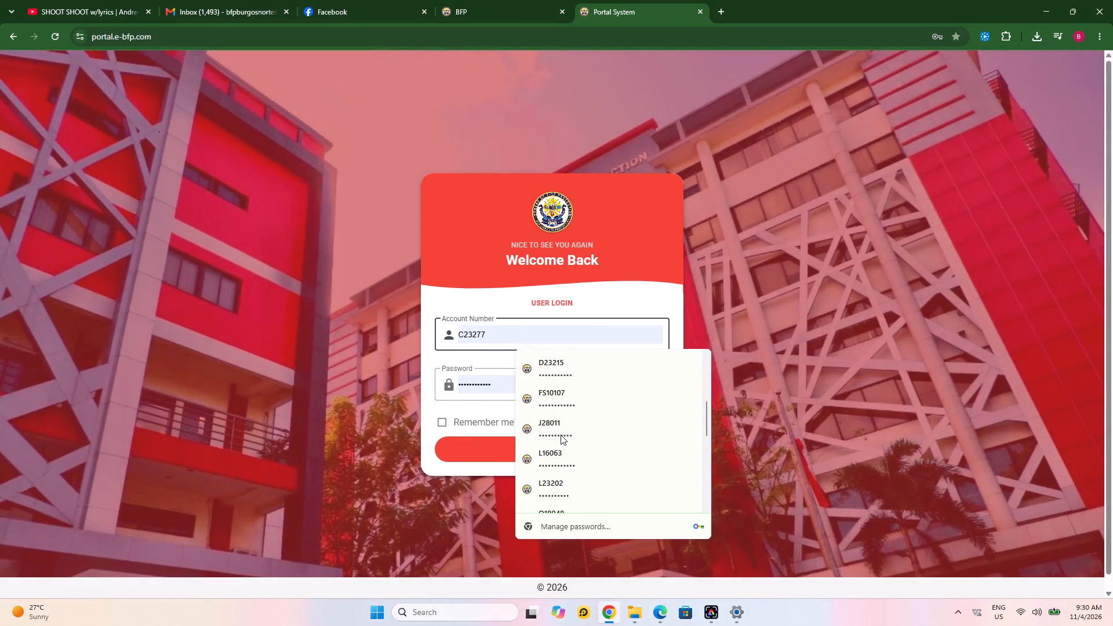
{"action": "scroll", "coordinate": [561, 435], "scroll_direction": "down", "scroll_amount": 3}
{"action": "left_click", "coordinate": [555, 431]}
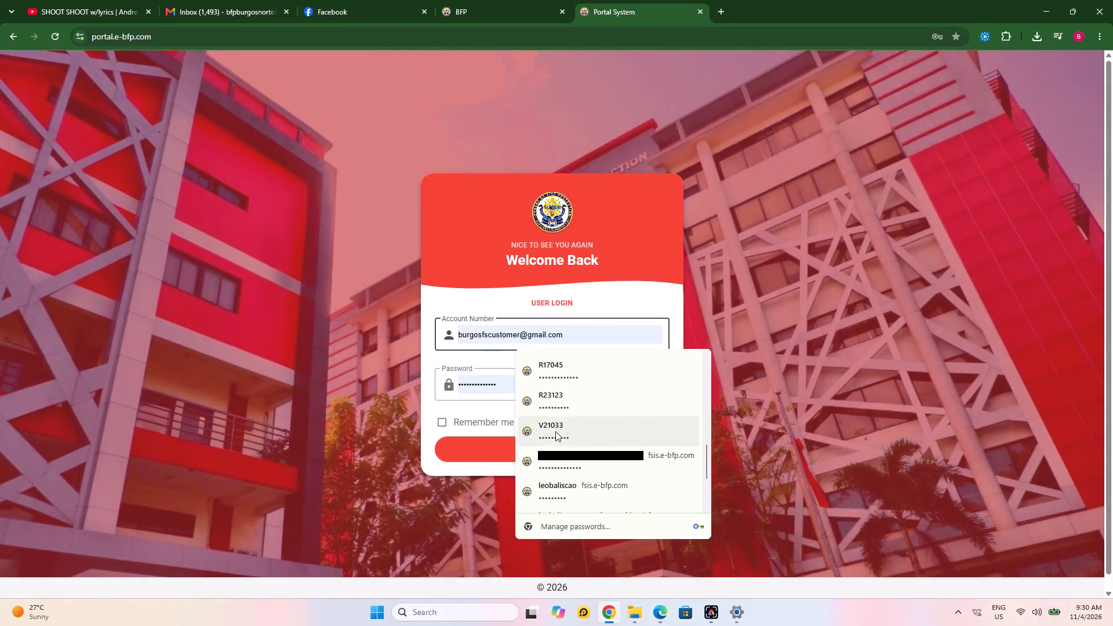
{"action": "left_click", "coordinate": [553, 454]}
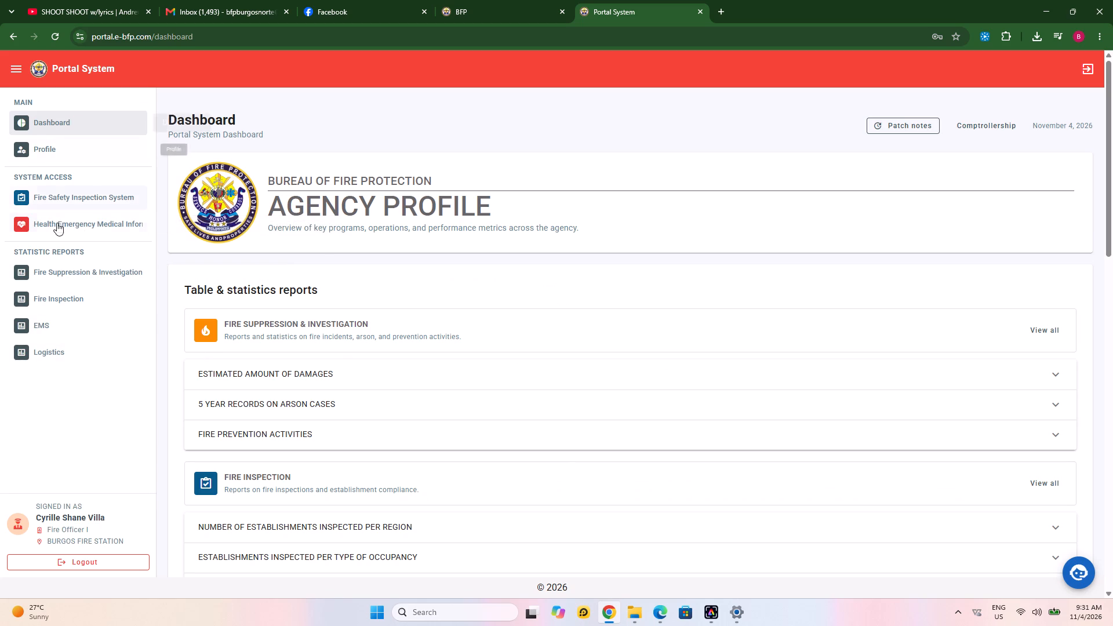
Open the Fire Safety Inspection System from the portal's system access as the Customer Relations Officer.
{"action": "left_click", "coordinate": [83, 194]}
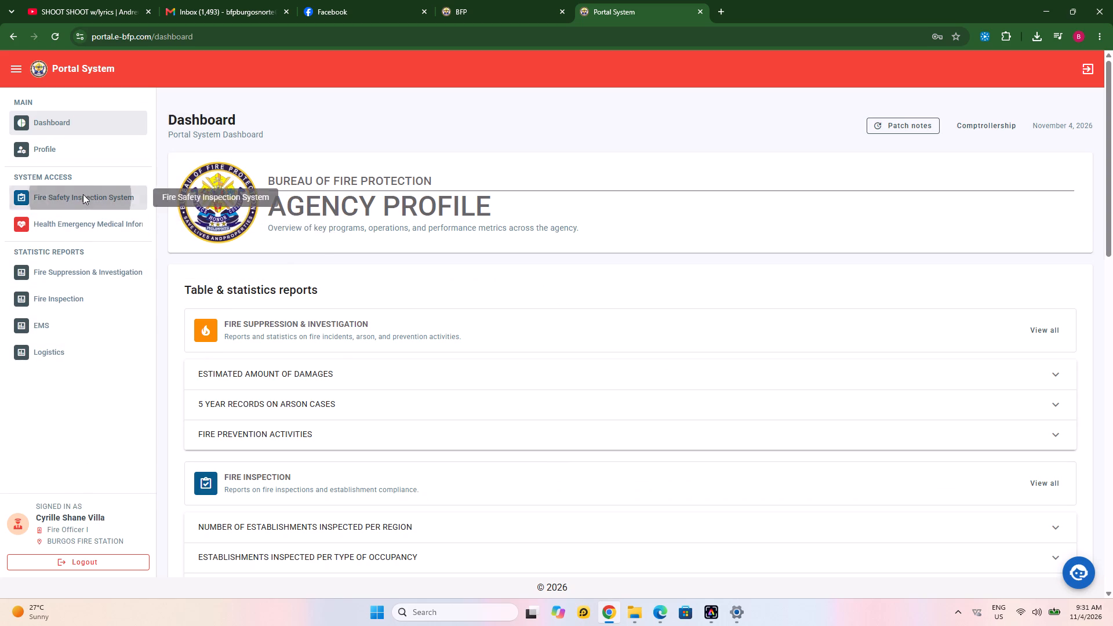
{"action": "left_click", "coordinate": [835, 366]}
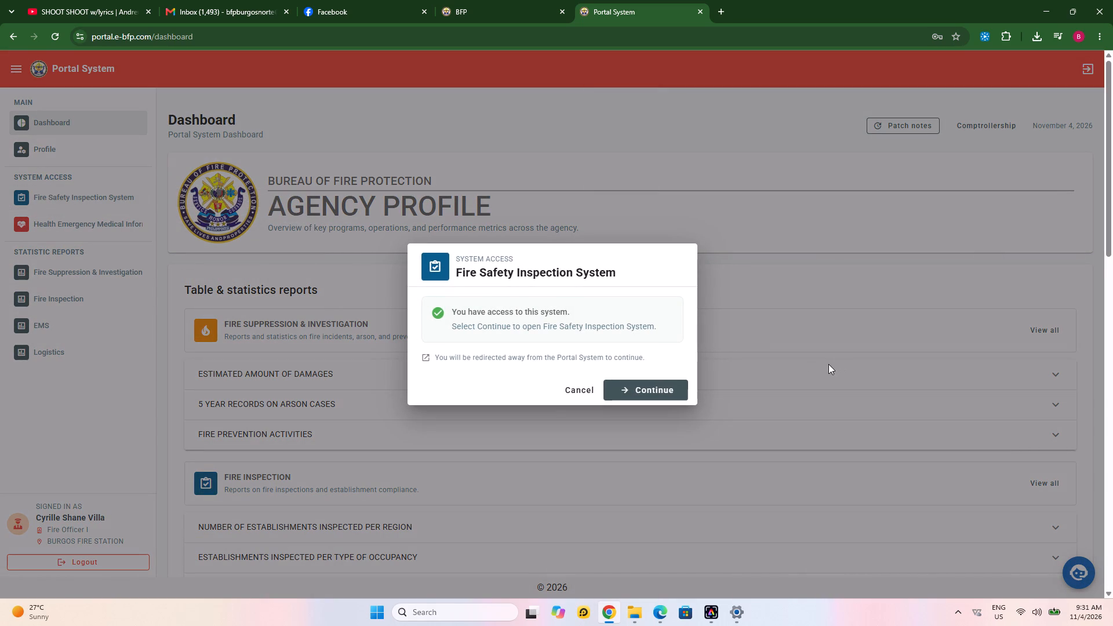
{"action": "left_click", "coordinate": [657, 388]}
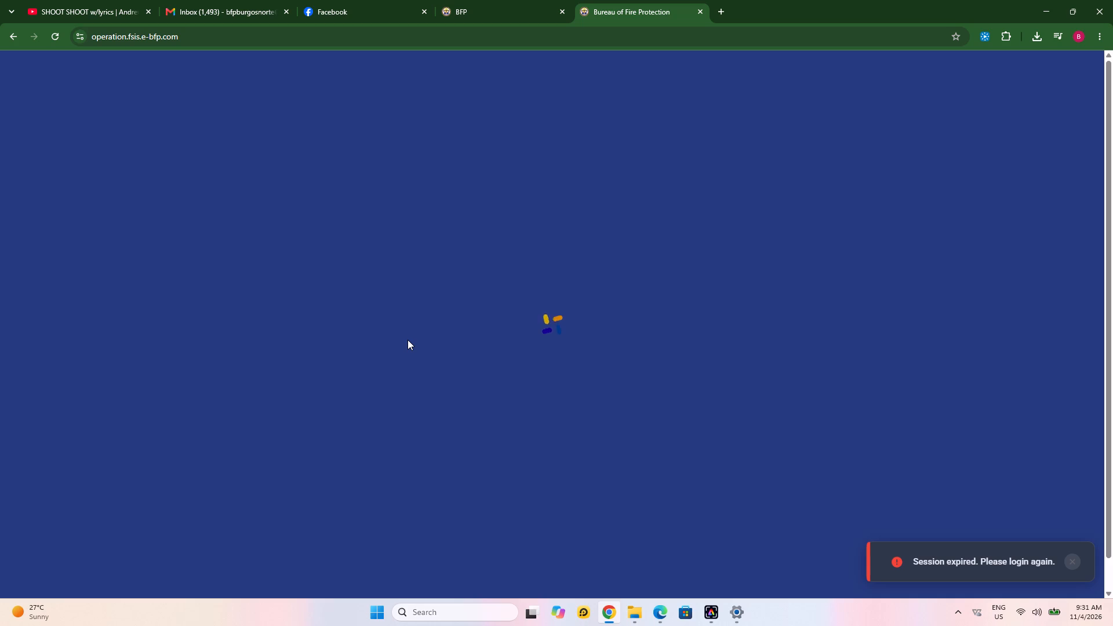
{"action": "left_click", "coordinate": [517, 458]}
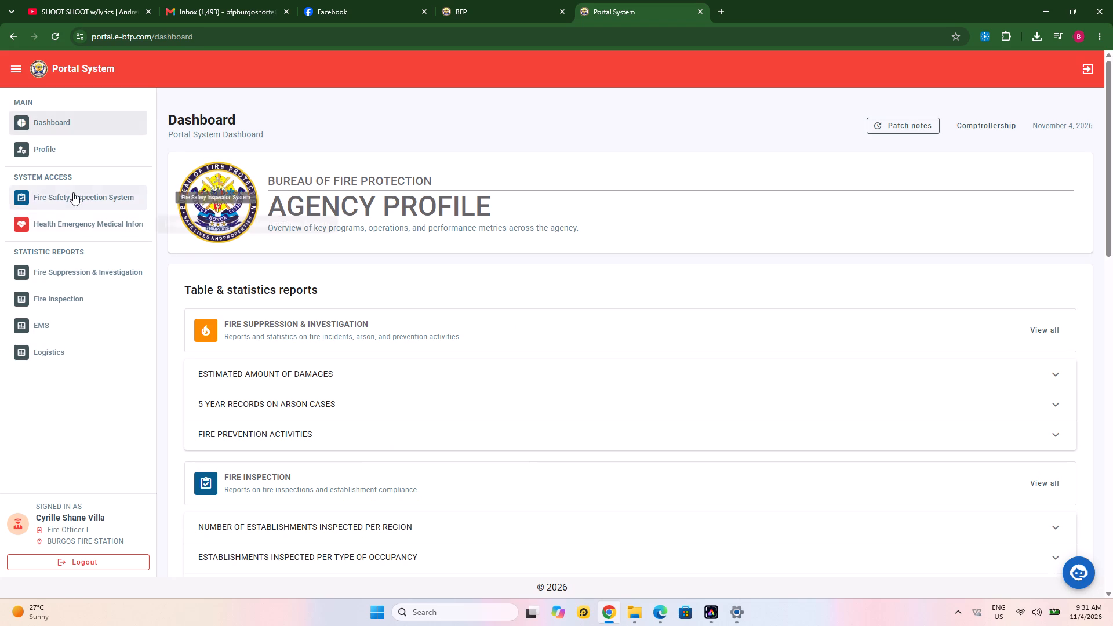
{"action": "left_click", "coordinate": [73, 192]}
{"action": "left_click", "coordinate": [626, 388]}
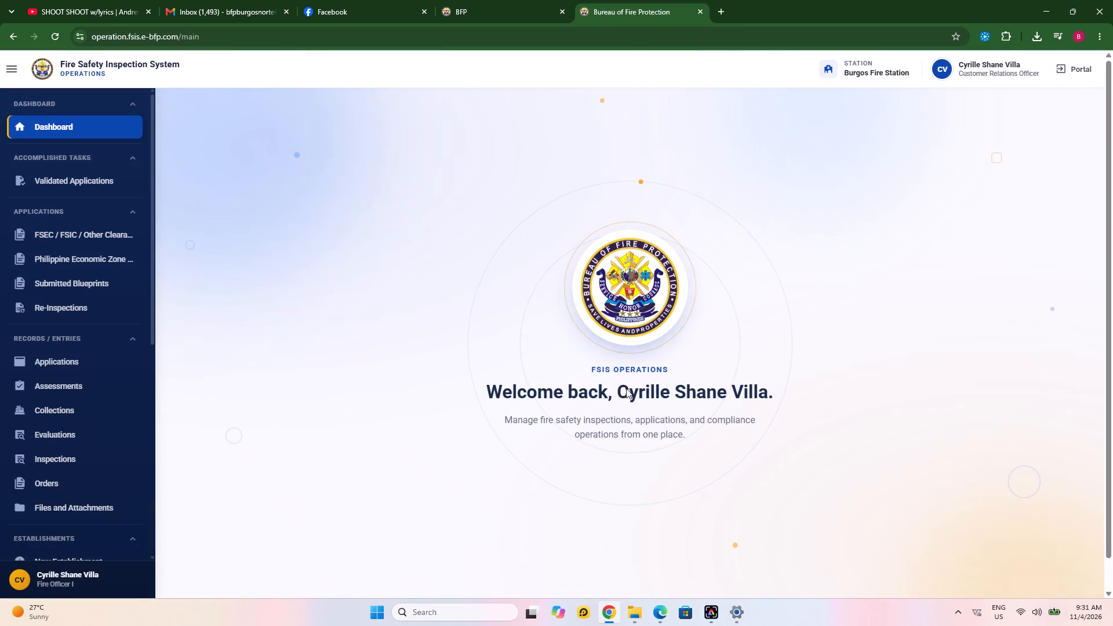
Open the pending FSEC application PROPOSED 2 BEDROOM RESIDENTIAL and proceed with processing it.
{"action": "scroll", "coordinate": [84, 341], "scroll_direction": "up", "scroll_amount": 4}
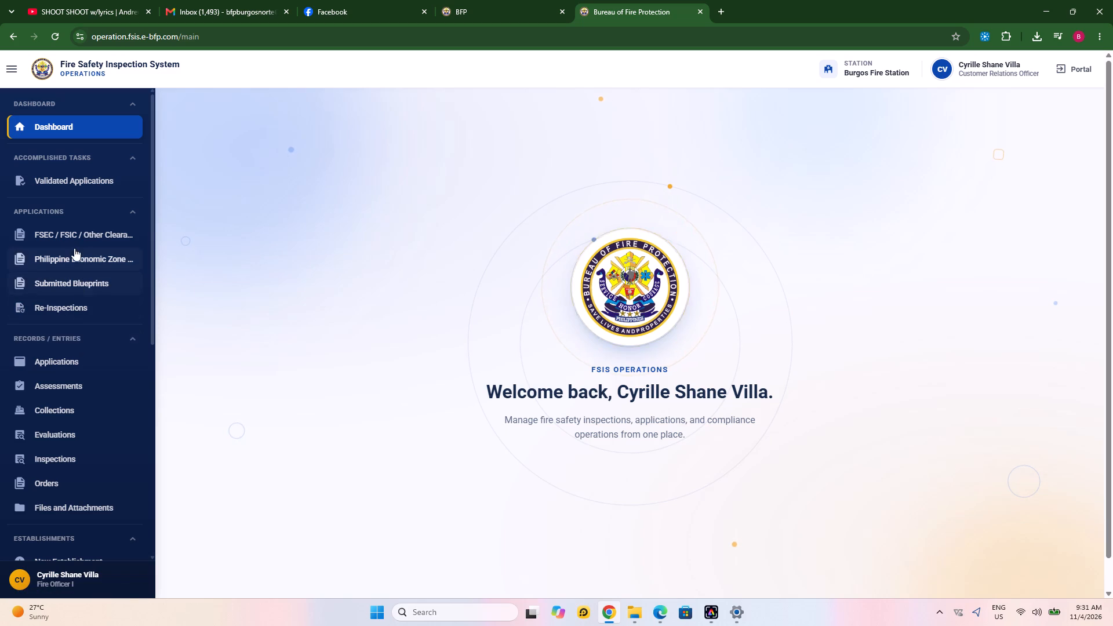
{"action": "left_click", "coordinate": [75, 241]}
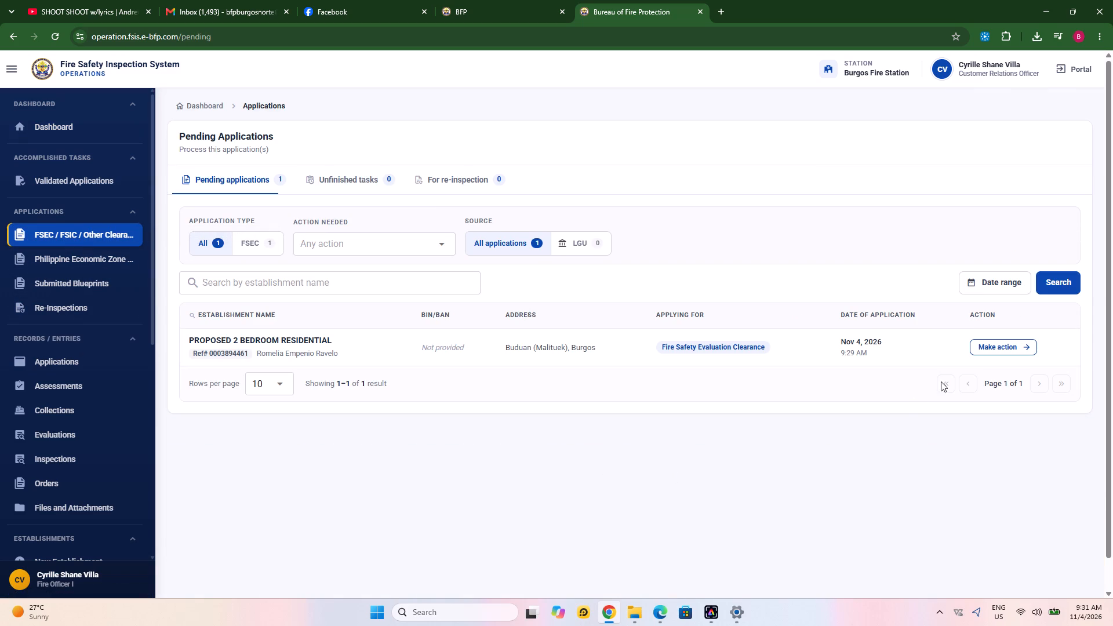
{"action": "left_click", "coordinate": [984, 351]}
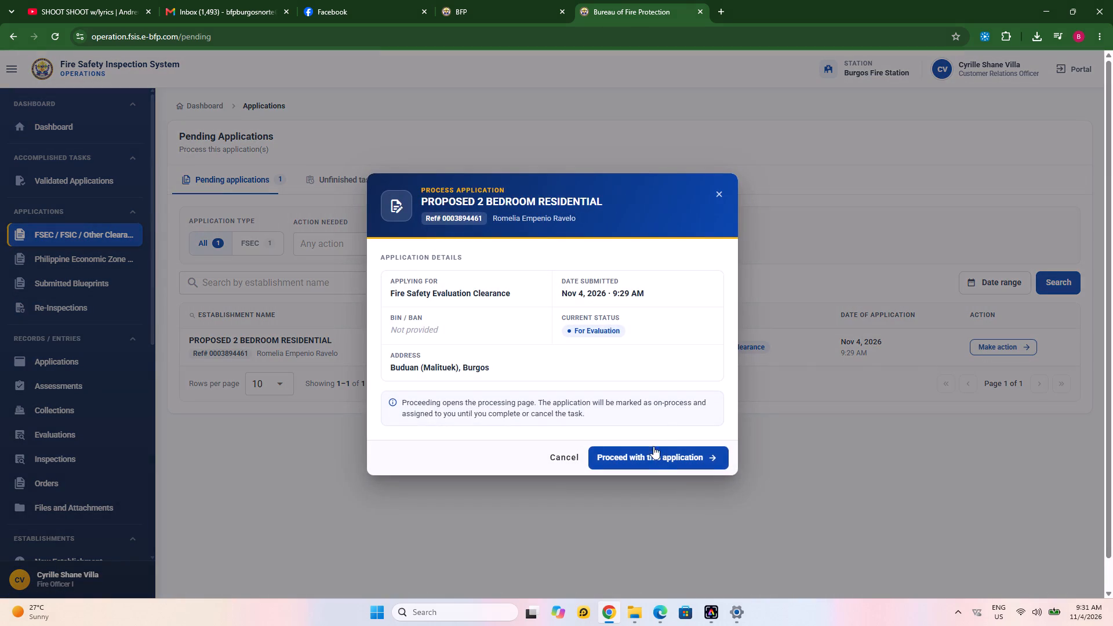
{"action": "left_click", "coordinate": [654, 455]}
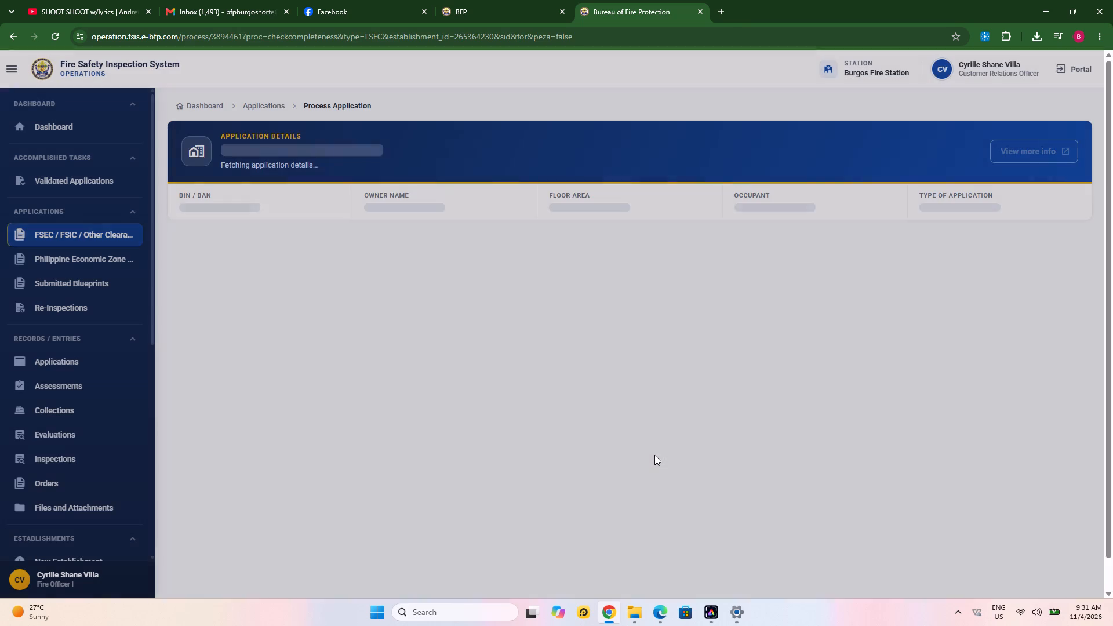
Mark the architectural, civil/structural, electrical, professional licenses and estimated cost documents as Valid in the completeness check.
{"action": "scroll", "coordinate": [608, 443], "scroll_direction": "down", "scroll_amount": 2}
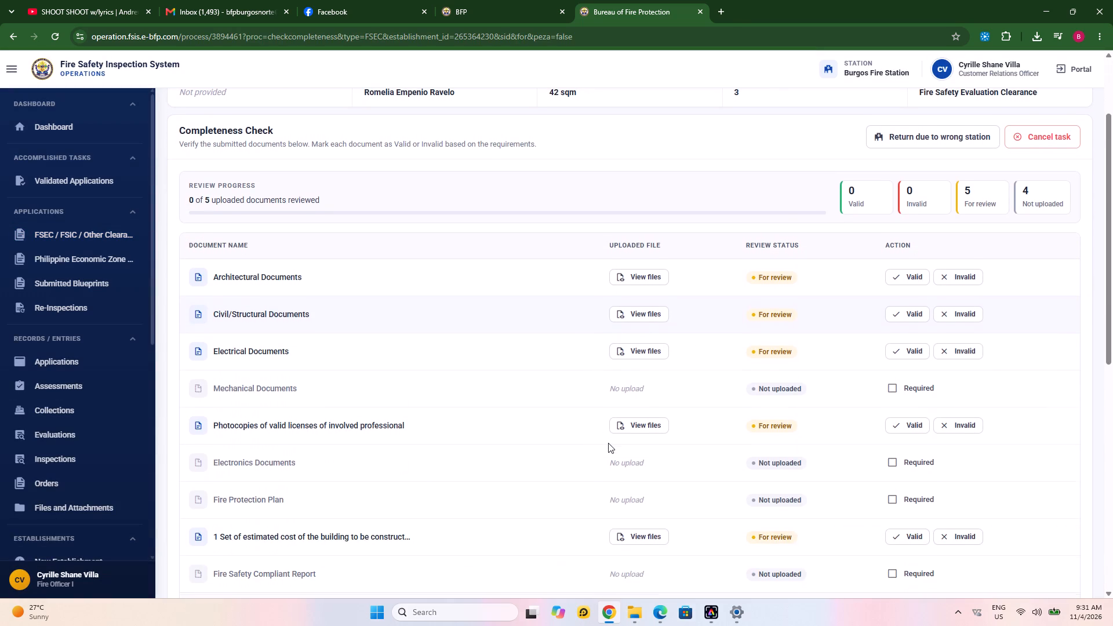
{"action": "scroll", "coordinate": [608, 443], "scroll_direction": "down", "scroll_amount": 1}
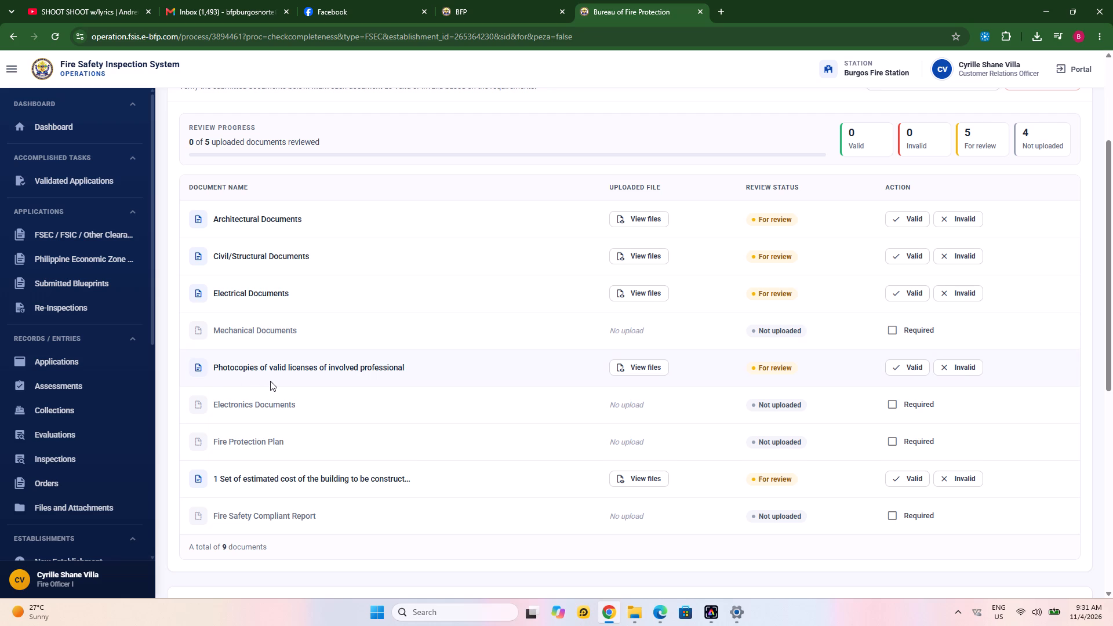
{"action": "scroll", "coordinate": [270, 381], "scroll_direction": "down", "scroll_amount": 1}
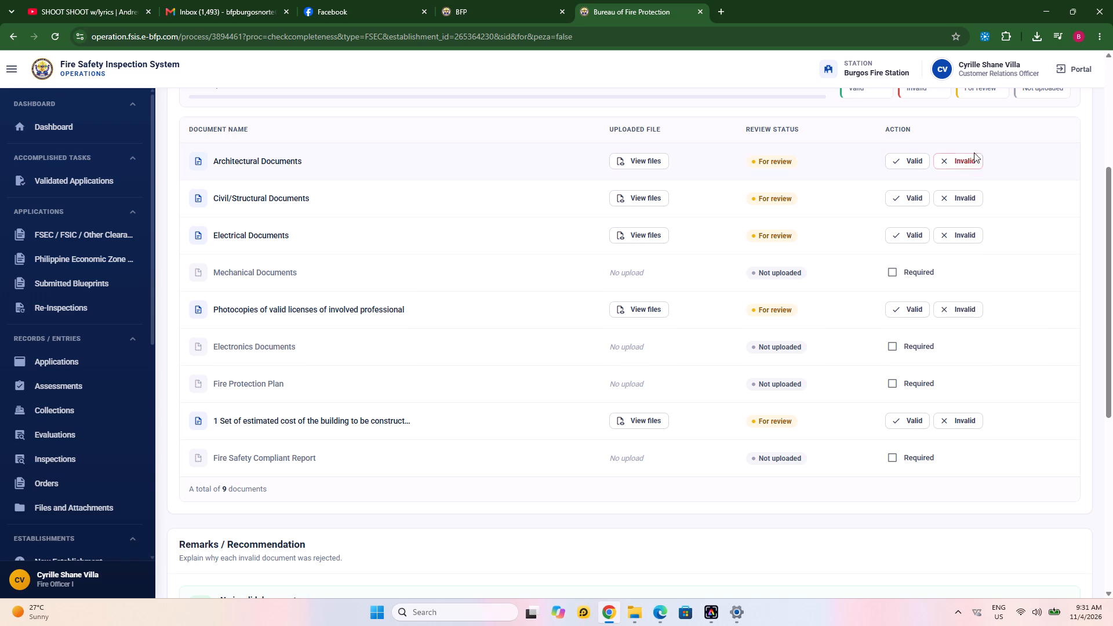
{"action": "left_click", "coordinate": [914, 159]}
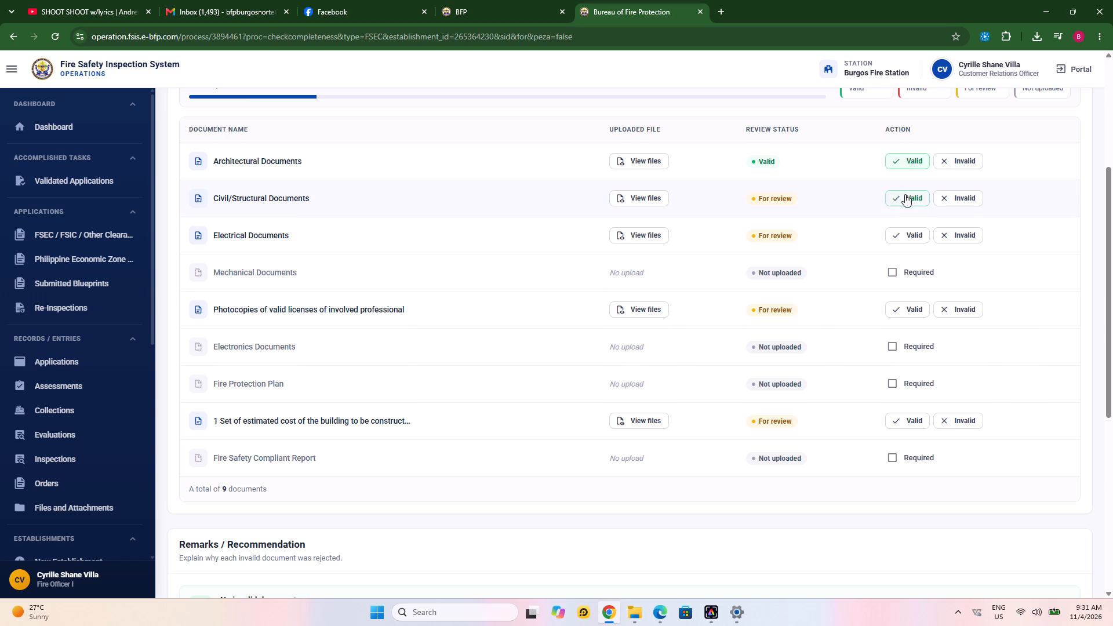
{"action": "left_click", "coordinate": [905, 194]}
{"action": "left_click", "coordinate": [899, 235]}
{"action": "left_click", "coordinate": [898, 314]}
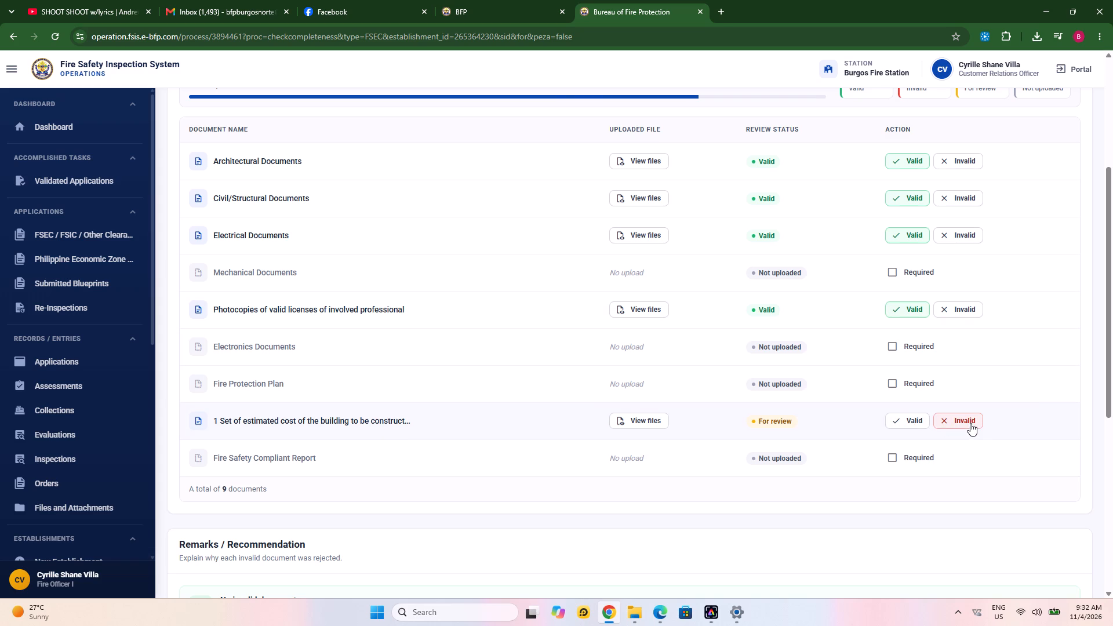
{"action": "left_click", "coordinate": [920, 420]}
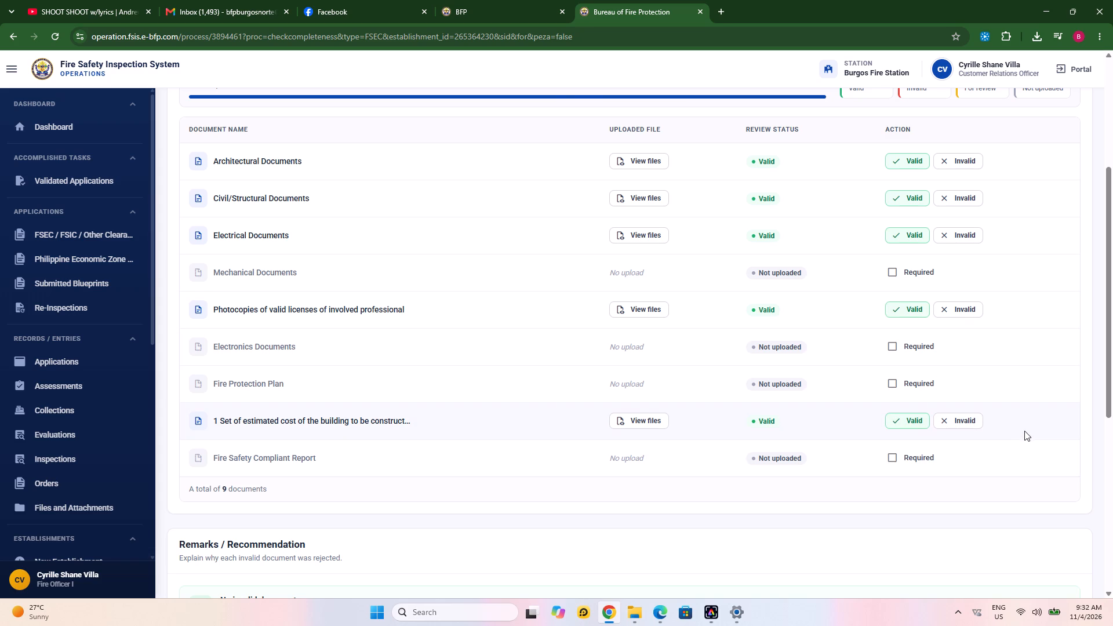
Submit the completeness check without adding any clearances to the application.
{"action": "scroll", "coordinate": [1026, 404], "scroll_direction": "down", "scroll_amount": 4}
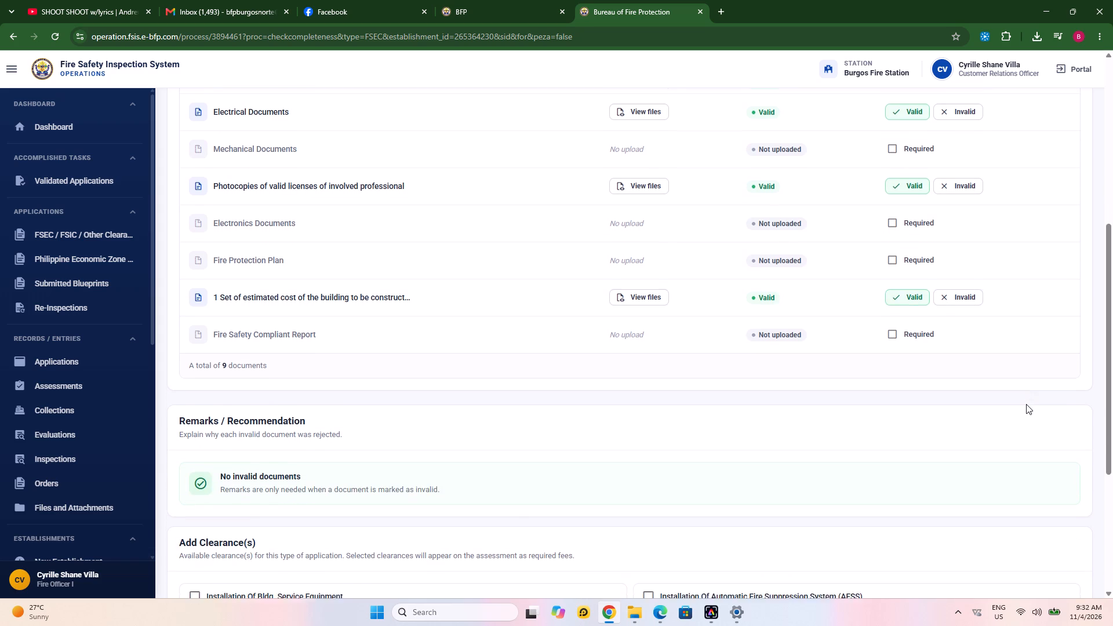
{"action": "scroll", "coordinate": [1026, 404], "scroll_direction": "down", "scroll_amount": 1}
{"action": "scroll", "coordinate": [1026, 404], "scroll_direction": "up", "scroll_amount": 1}
{"action": "scroll", "coordinate": [1026, 404], "scroll_direction": "down", "scroll_amount": 1}
{"action": "scroll", "coordinate": [1026, 404], "scroll_direction": "up", "scroll_amount": 1}
{"action": "scroll", "coordinate": [1026, 404], "scroll_direction": "down", "scroll_amount": 1}
{"action": "scroll", "coordinate": [1026, 404], "scroll_direction": "up", "scroll_amount": 1}
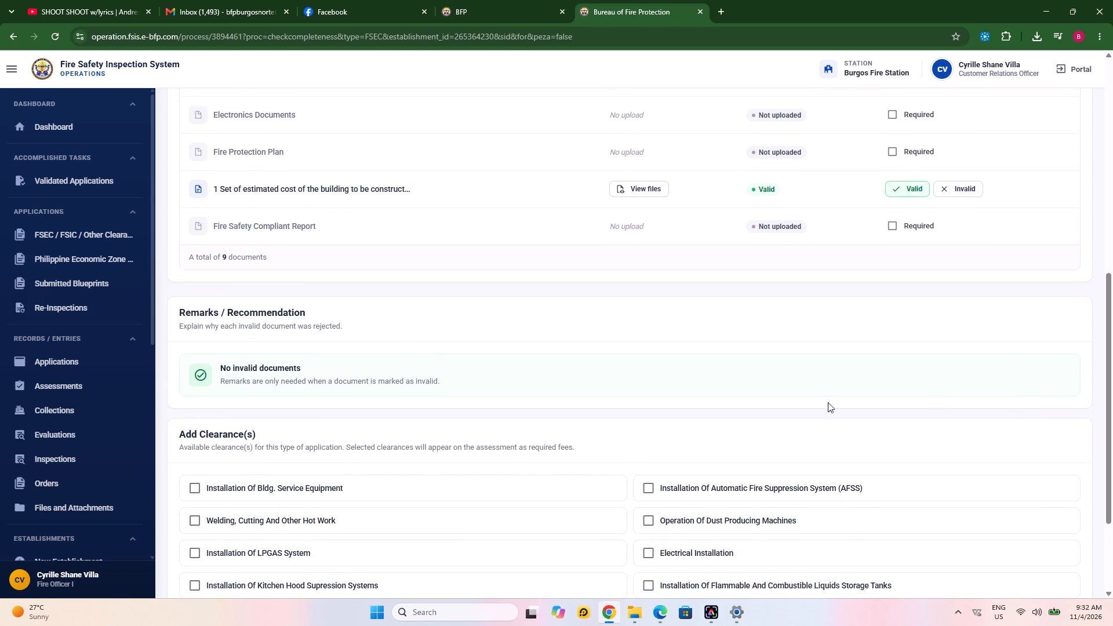
{"action": "scroll", "coordinate": [773, 402], "scroll_direction": "down", "scroll_amount": 1}
{"action": "scroll", "coordinate": [773, 402], "scroll_direction": "up", "scroll_amount": 1}
{"action": "scroll", "coordinate": [773, 402], "scroll_direction": "down", "scroll_amount": 1}
{"action": "scroll", "coordinate": [773, 402], "scroll_direction": "up", "scroll_amount": 1}
{"action": "scroll", "coordinate": [774, 401], "scroll_direction": "down", "scroll_amount": 1}
{"action": "scroll", "coordinate": [774, 401], "scroll_direction": "up", "scroll_amount": 1}
{"action": "scroll", "coordinate": [774, 401], "scroll_direction": "down", "scroll_amount": 5}
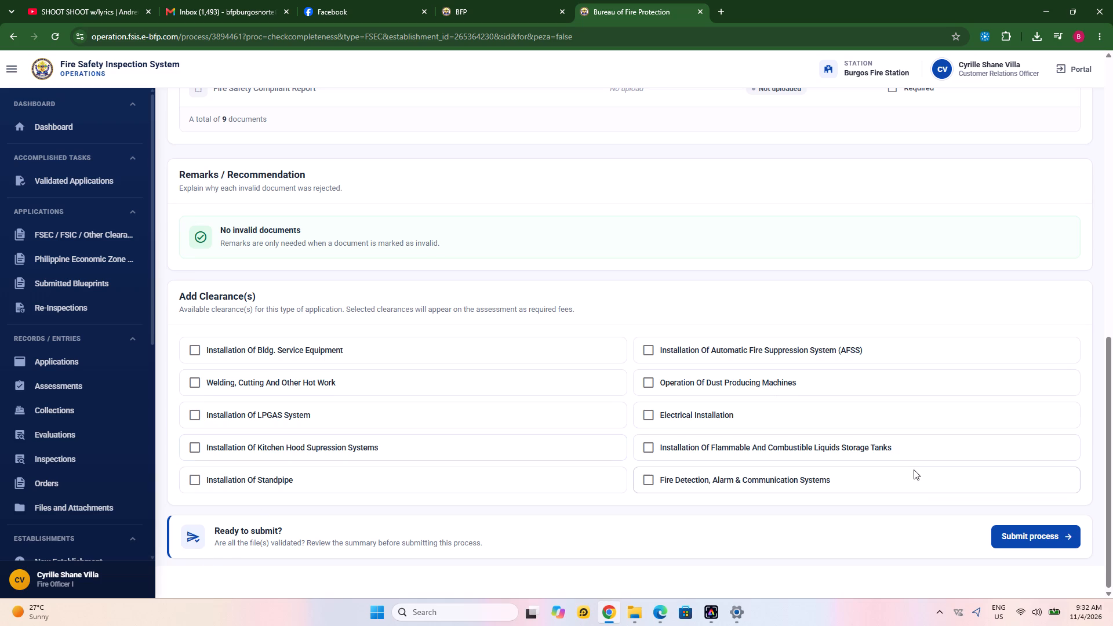
{"action": "scroll", "coordinate": [914, 469], "scroll_direction": "down", "scroll_amount": 1}
{"action": "left_click", "coordinate": [1009, 541]}
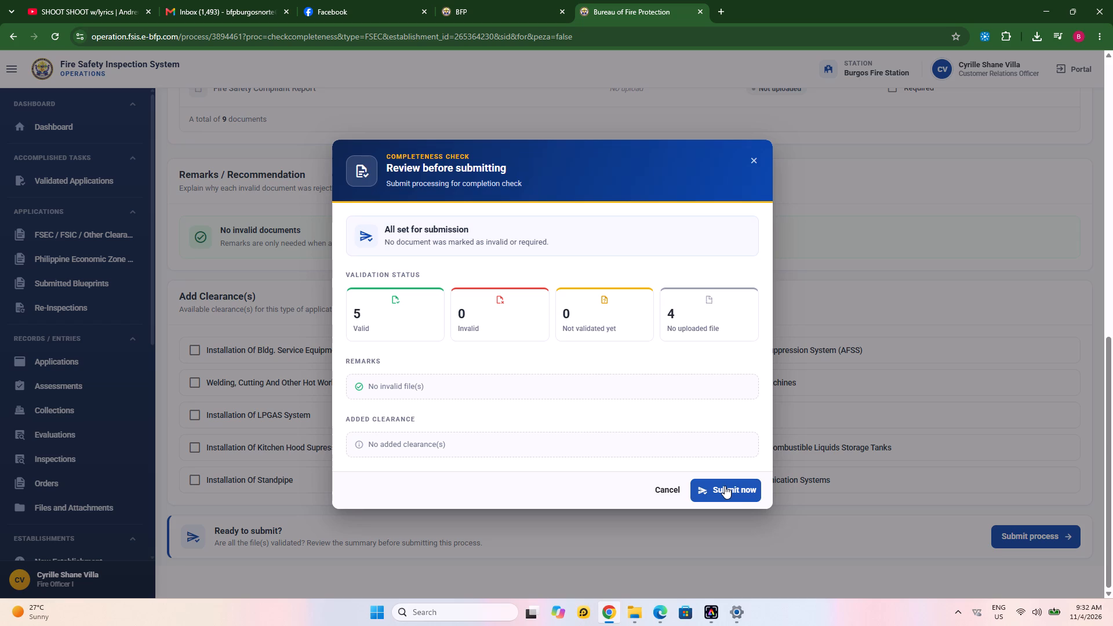
{"action": "left_click", "coordinate": [725, 486]}
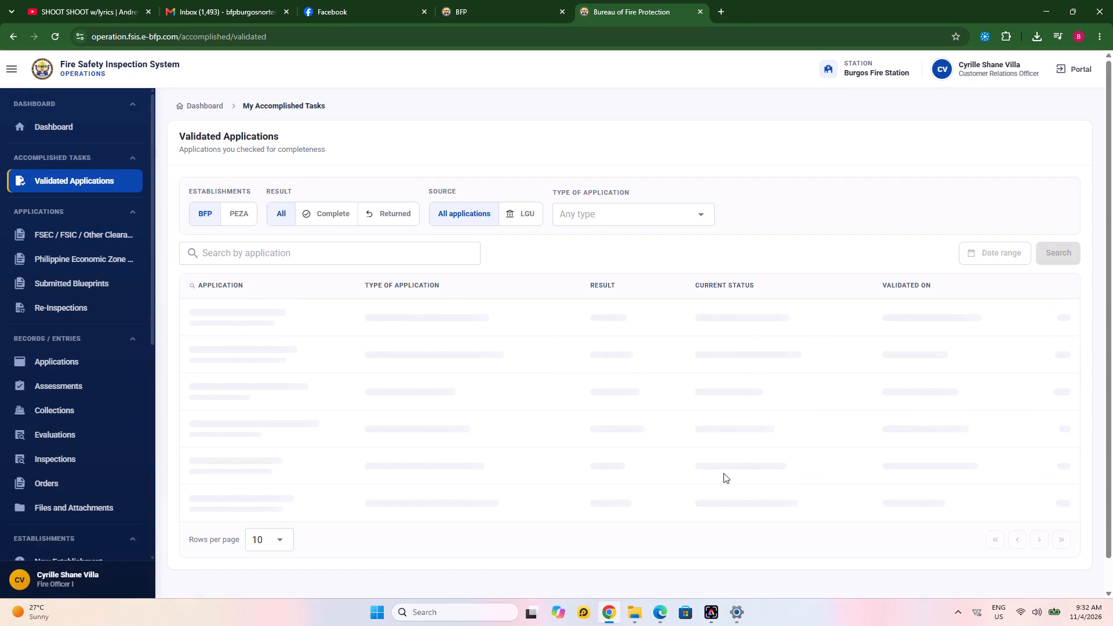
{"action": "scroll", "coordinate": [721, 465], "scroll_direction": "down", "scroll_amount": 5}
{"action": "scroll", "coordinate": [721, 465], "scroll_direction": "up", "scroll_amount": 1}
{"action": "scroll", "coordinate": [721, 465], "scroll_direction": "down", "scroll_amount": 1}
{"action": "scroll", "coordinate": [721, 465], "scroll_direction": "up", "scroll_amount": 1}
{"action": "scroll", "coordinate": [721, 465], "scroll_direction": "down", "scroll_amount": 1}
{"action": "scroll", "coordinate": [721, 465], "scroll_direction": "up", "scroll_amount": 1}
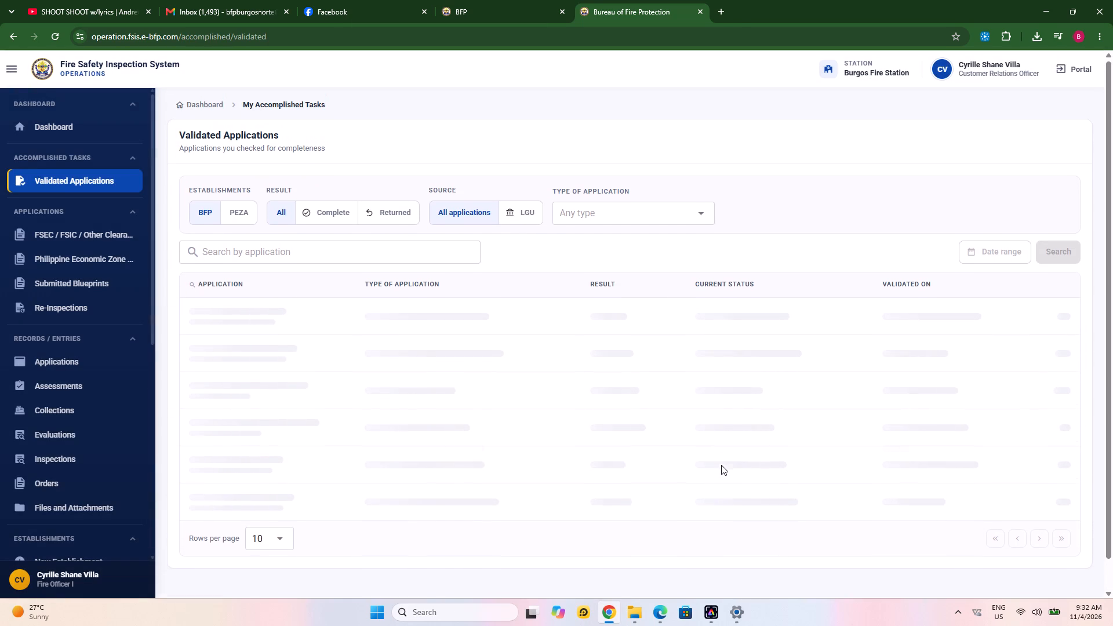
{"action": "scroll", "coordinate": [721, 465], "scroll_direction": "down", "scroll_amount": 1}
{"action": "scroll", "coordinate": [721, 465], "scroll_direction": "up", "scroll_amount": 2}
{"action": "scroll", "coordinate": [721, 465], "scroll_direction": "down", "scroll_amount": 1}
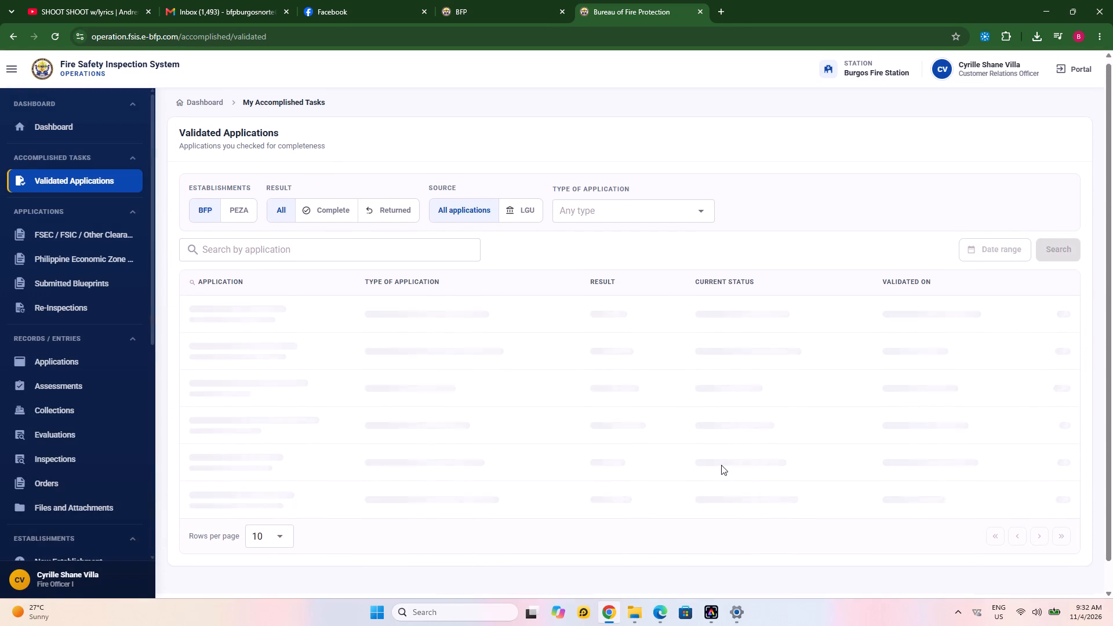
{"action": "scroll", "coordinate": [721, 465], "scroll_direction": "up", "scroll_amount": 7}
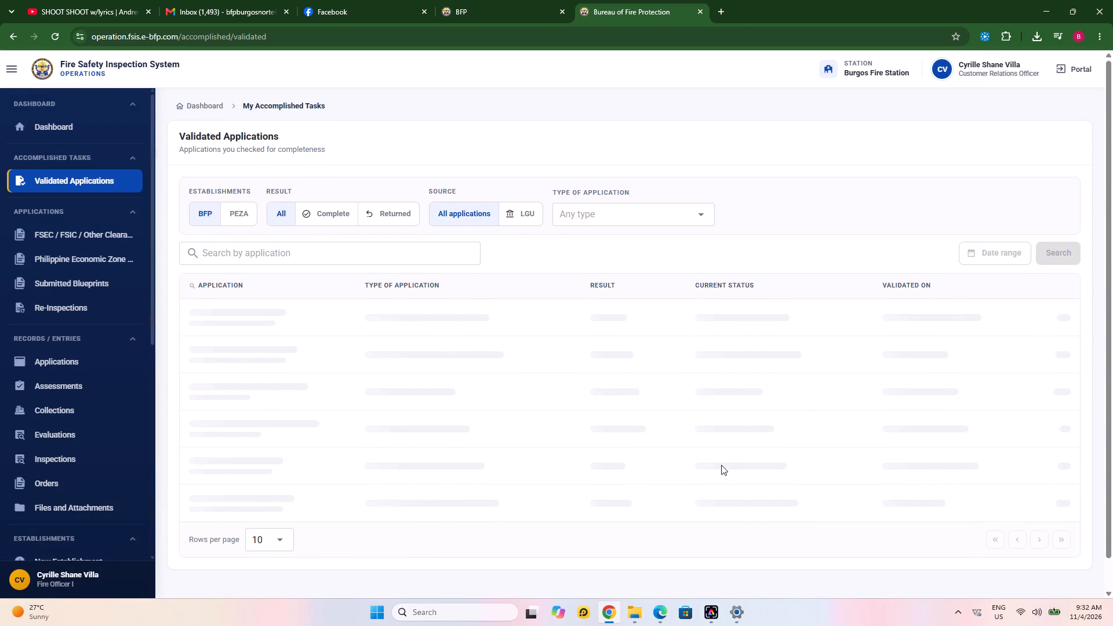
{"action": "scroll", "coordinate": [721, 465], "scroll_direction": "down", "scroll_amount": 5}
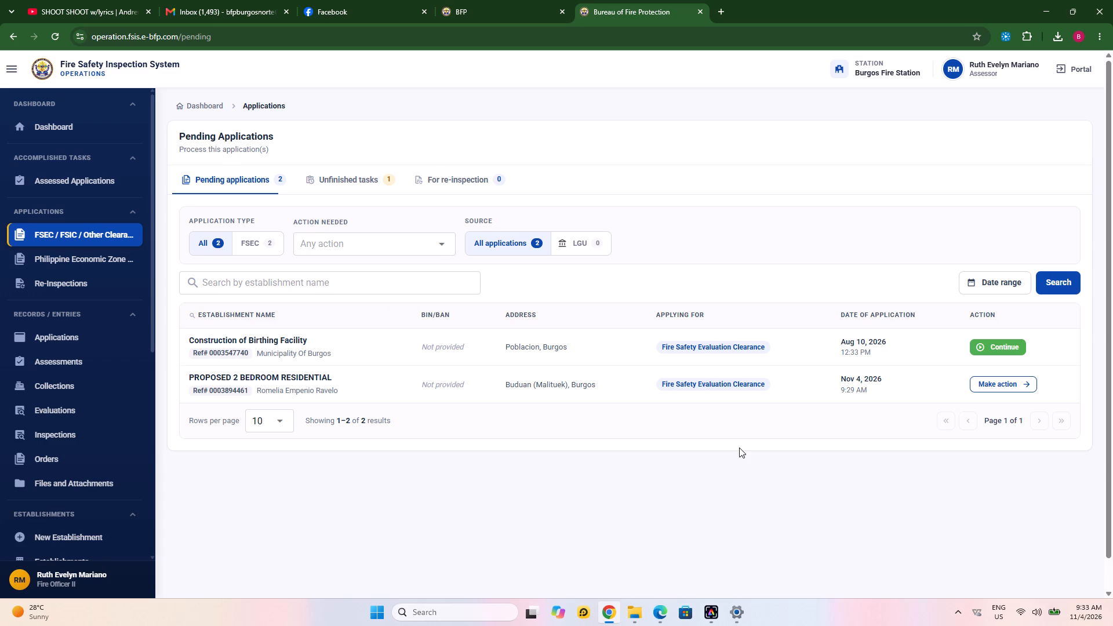
Proceed with the PROPOSED 2 BEDROOM RESIDENTIAL application from the assessor's pending list to reach its Fire Code Fees assessment form.
{"action": "left_click", "coordinate": [989, 383]}
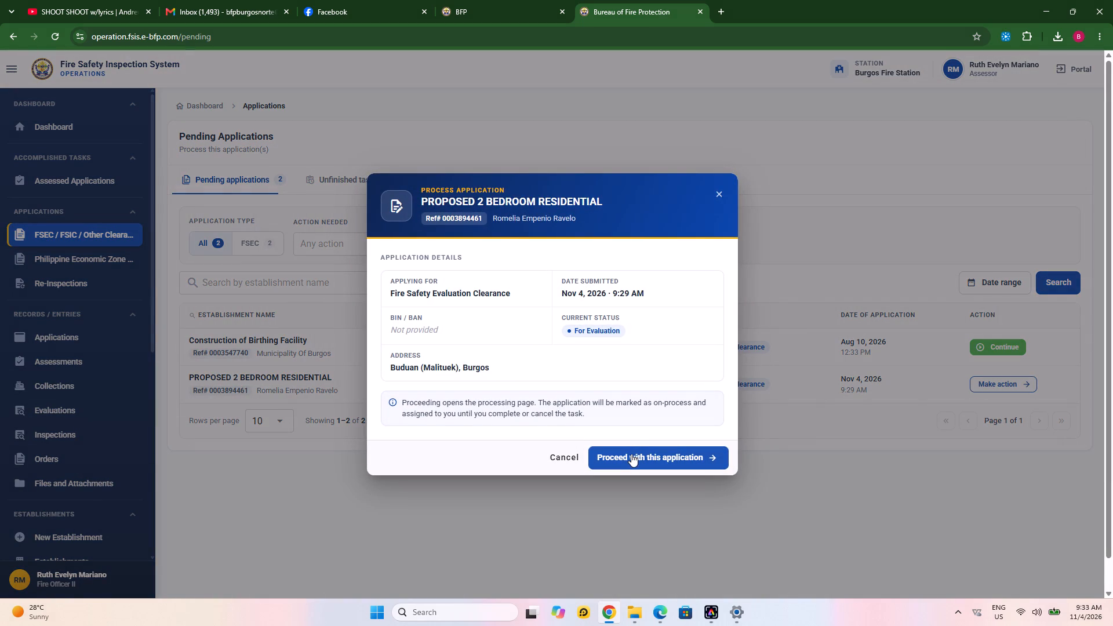
{"action": "left_click", "coordinate": [631, 456]}
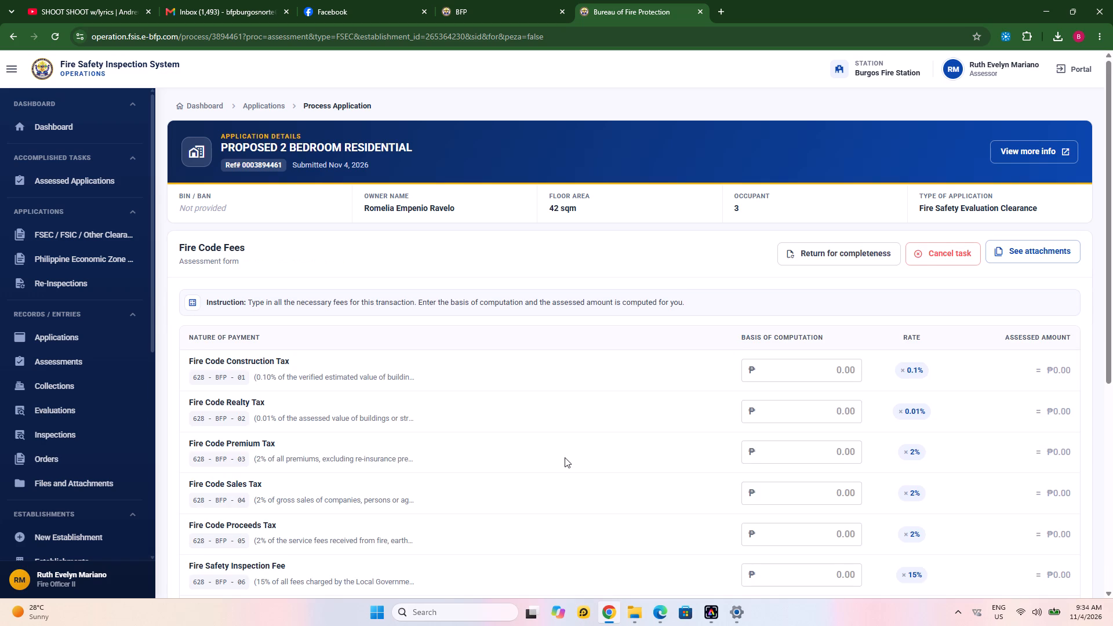
Examine the fee items listed in the Fire Code Fees assessment form.
{"action": "scroll", "coordinate": [568, 452], "scroll_direction": "down", "scroll_amount": 3}
{"action": "scroll", "coordinate": [568, 452], "scroll_direction": "up", "scroll_amount": 1}
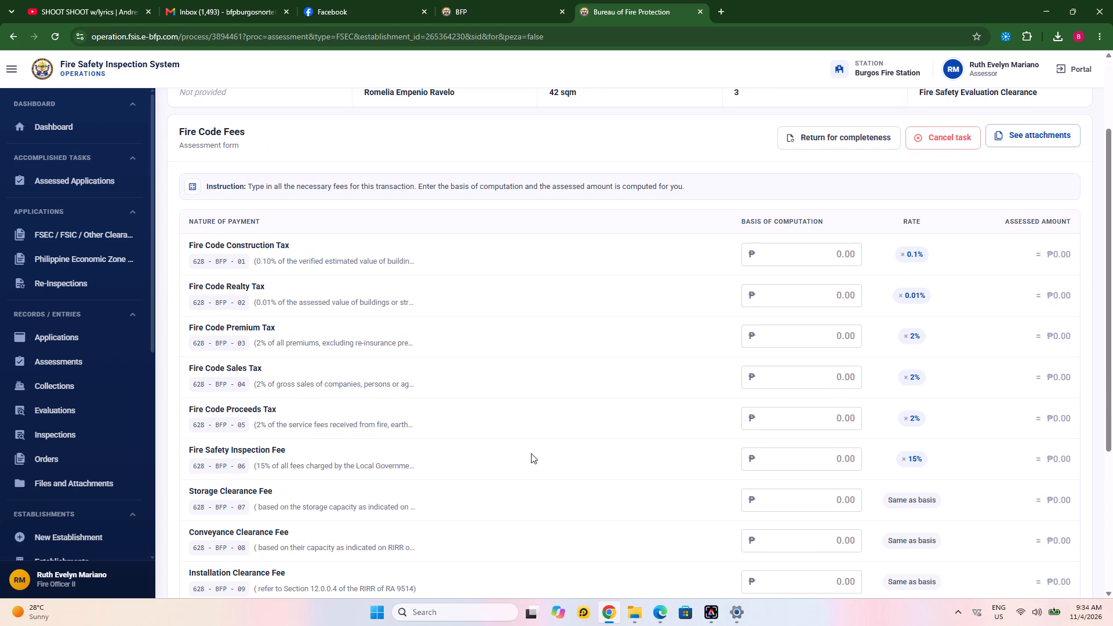
{"action": "scroll", "coordinate": [551, 452], "scroll_direction": "up", "scroll_amount": 1}
{"action": "scroll", "coordinate": [648, 447], "scroll_direction": "down", "scroll_amount": 4}
{"action": "scroll", "coordinate": [648, 447], "scroll_direction": "up", "scroll_amount": 1}
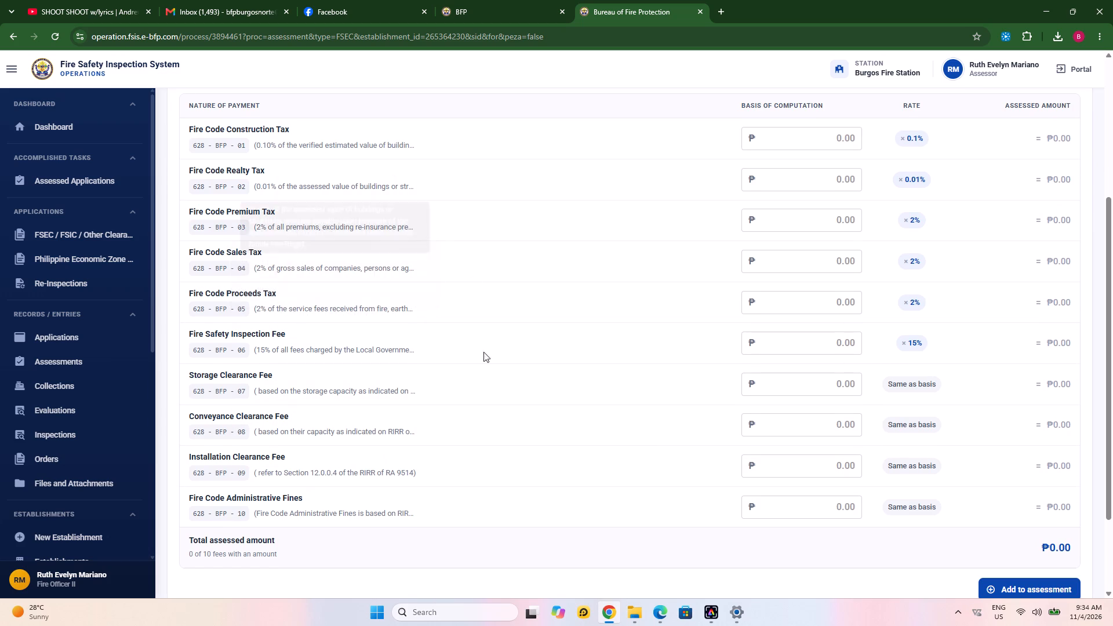
{"action": "scroll", "coordinate": [483, 387], "scroll_direction": "up", "scroll_amount": 1}
{"action": "scroll", "coordinate": [483, 387], "scroll_direction": "down", "scroll_amount": 1}
{"action": "scroll", "coordinate": [339, 172], "scroll_direction": "up", "scroll_amount": 1}
{"action": "scroll", "coordinate": [339, 172], "scroll_direction": "down", "scroll_amount": 1}
{"action": "scroll", "coordinate": [339, 172], "scroll_direction": "up", "scroll_amount": 1}
{"action": "scroll", "coordinate": [339, 172], "scroll_direction": "down", "scroll_amount": 1}
{"action": "scroll", "coordinate": [339, 172], "scroll_direction": "up", "scroll_amount": 1}
{"action": "scroll", "coordinate": [339, 172], "scroll_direction": "down", "scroll_amount": 1}
{"action": "scroll", "coordinate": [339, 172], "scroll_direction": "up", "scroll_amount": 1}
{"action": "scroll", "coordinate": [339, 172], "scroll_direction": "down", "scroll_amount": 1}
Enter 420000 as the basis of computation for the Fire Code Construction Tax and add it to the assessment.
{"action": "left_click", "coordinate": [789, 140]}
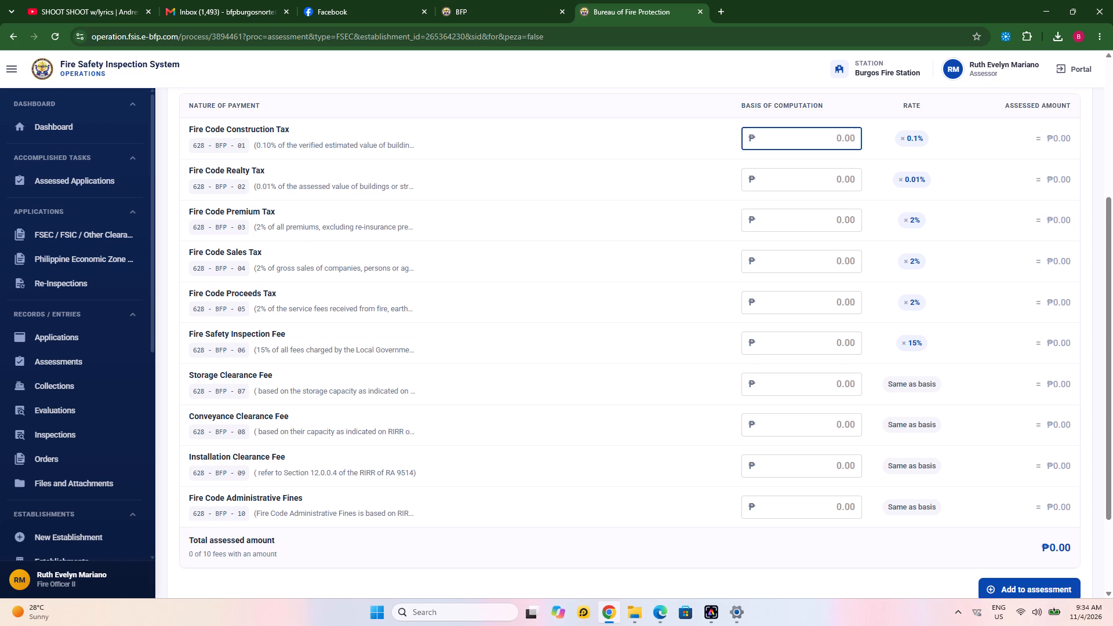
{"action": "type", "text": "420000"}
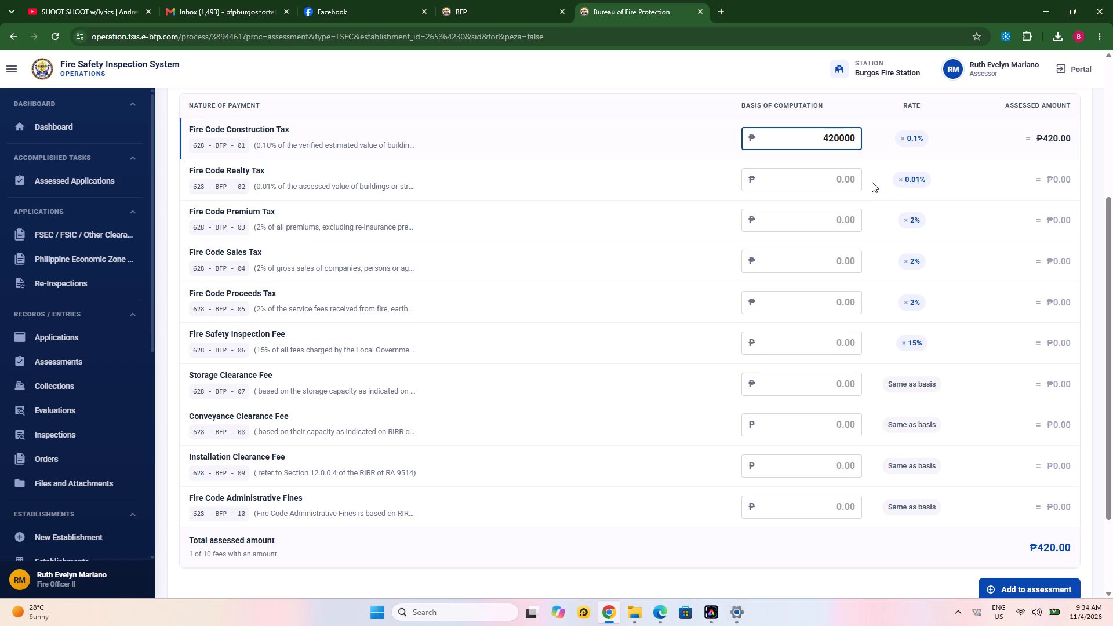
{"action": "left_click", "coordinate": [791, 223]}
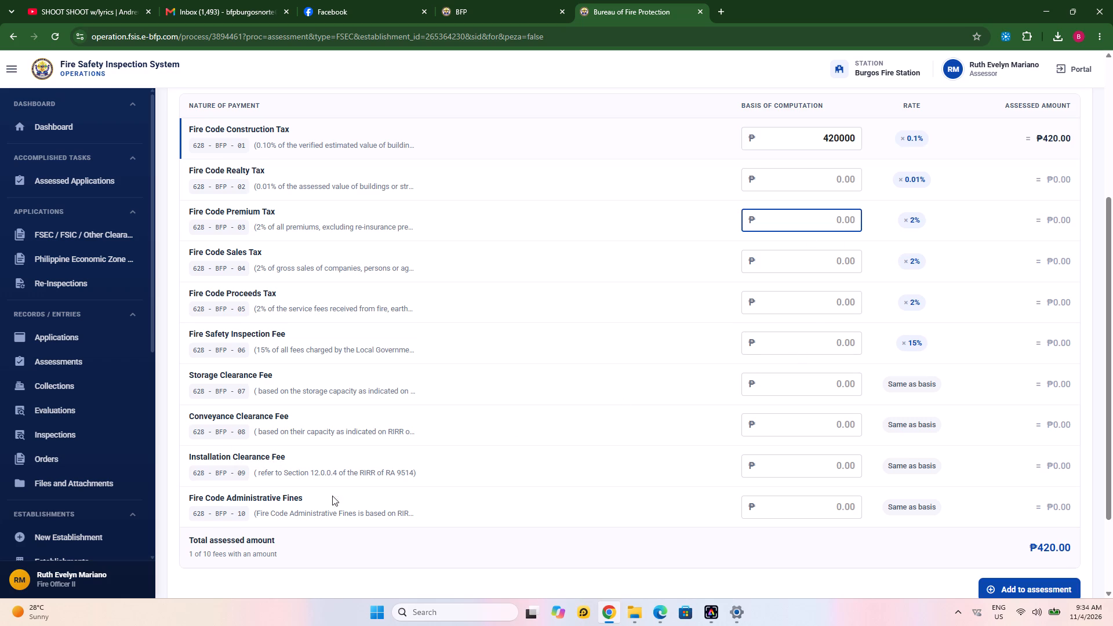
{"action": "scroll", "coordinate": [691, 443], "scroll_direction": "down", "scroll_amount": 2}
{"action": "scroll", "coordinate": [691, 443], "scroll_direction": "up", "scroll_amount": 1}
{"action": "scroll", "coordinate": [691, 443], "scroll_direction": "down", "scroll_amount": 2}
{"action": "scroll", "coordinate": [691, 443], "scroll_direction": "up", "scroll_amount": 1}
{"action": "scroll", "coordinate": [691, 443], "scroll_direction": "down", "scroll_amount": 3}
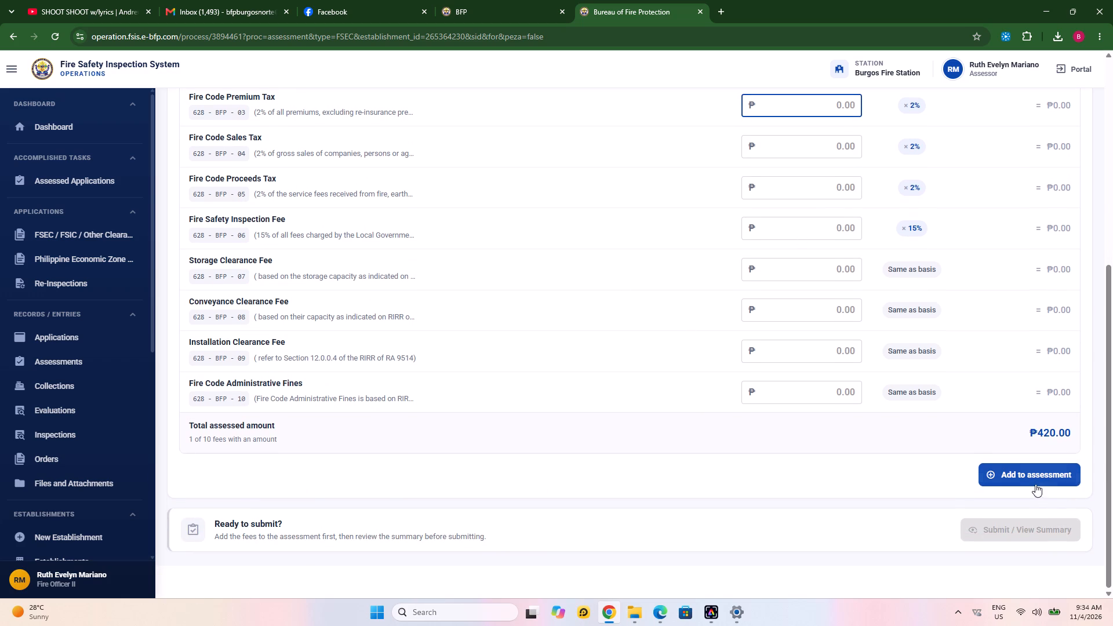
{"action": "left_click", "coordinate": [1035, 476]}
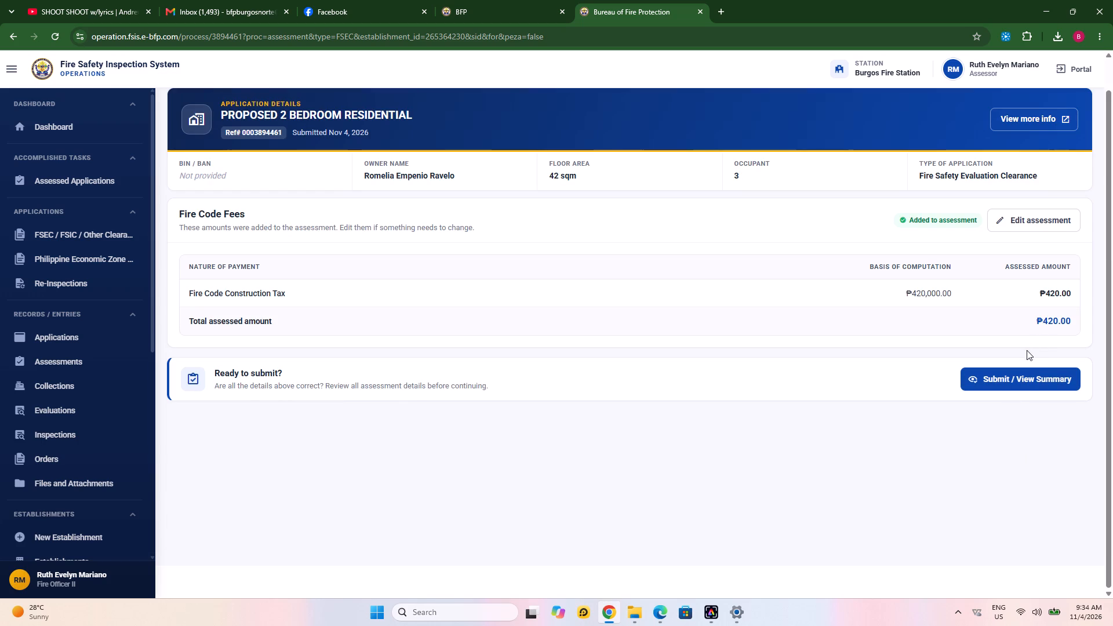
Open the Summary of Assessment for the PROPOSED 2 BEDROOM RESIDENTIAL application and submit the assessment.
{"action": "left_click", "coordinate": [1017, 381]}
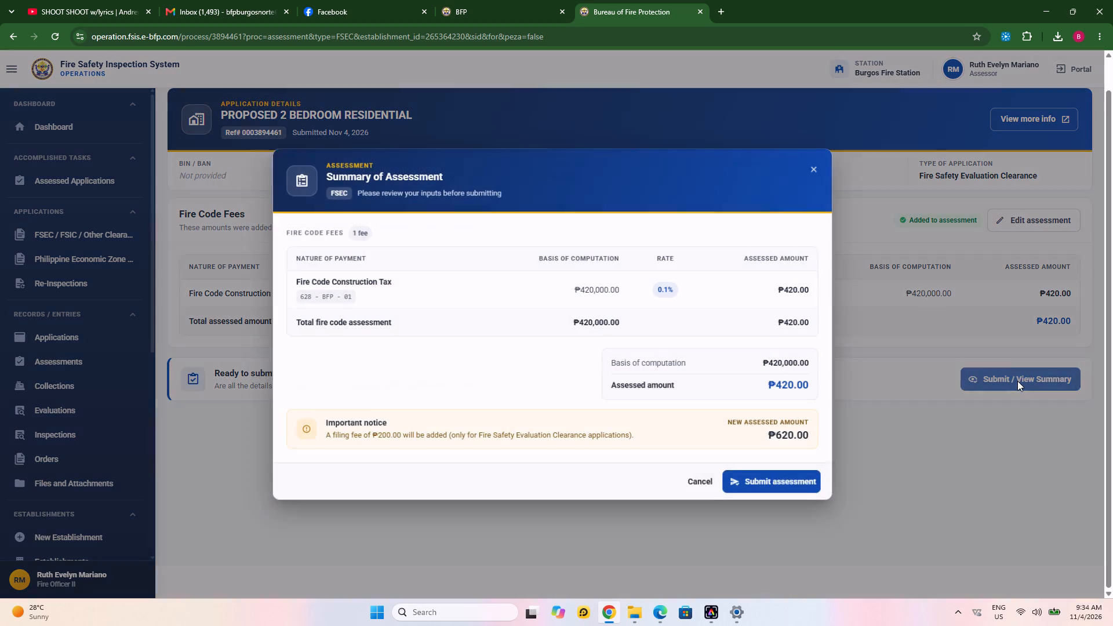
{"action": "left_click", "coordinate": [774, 482]}
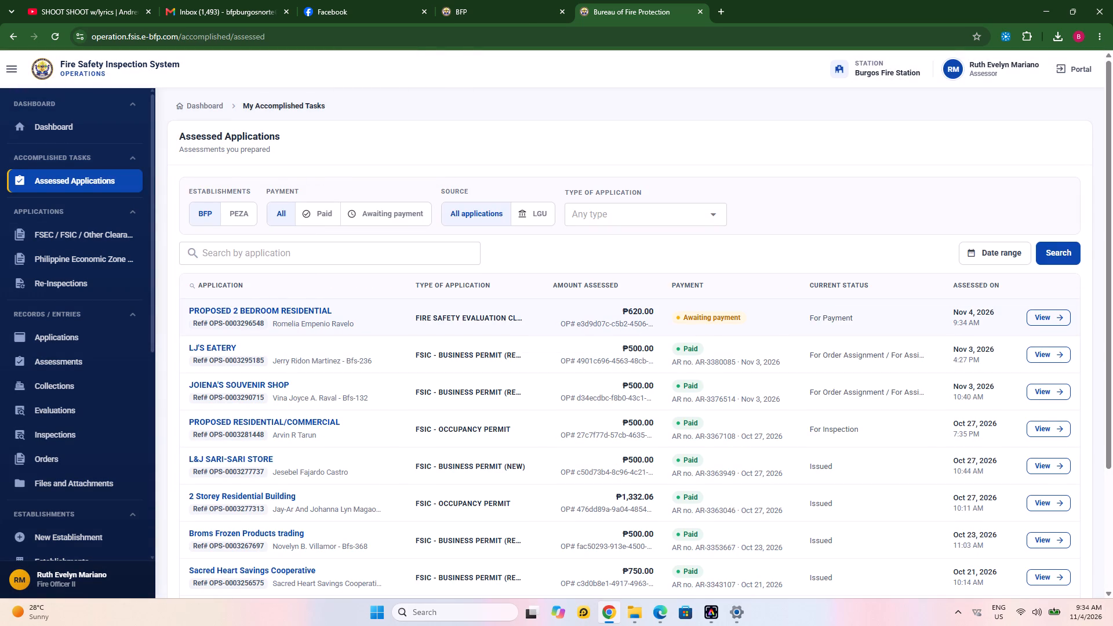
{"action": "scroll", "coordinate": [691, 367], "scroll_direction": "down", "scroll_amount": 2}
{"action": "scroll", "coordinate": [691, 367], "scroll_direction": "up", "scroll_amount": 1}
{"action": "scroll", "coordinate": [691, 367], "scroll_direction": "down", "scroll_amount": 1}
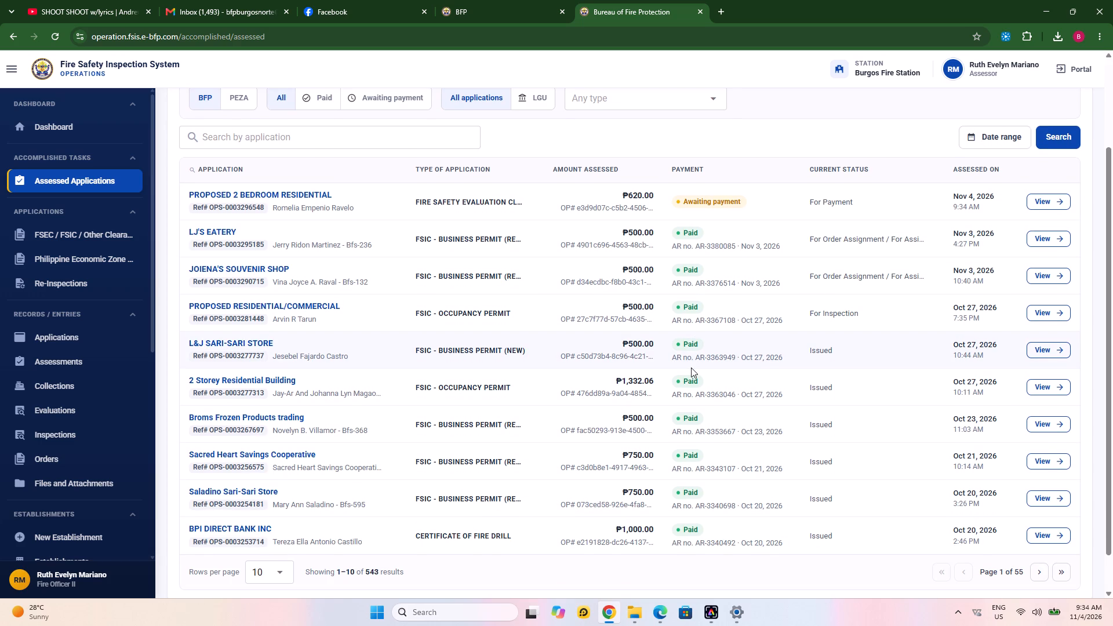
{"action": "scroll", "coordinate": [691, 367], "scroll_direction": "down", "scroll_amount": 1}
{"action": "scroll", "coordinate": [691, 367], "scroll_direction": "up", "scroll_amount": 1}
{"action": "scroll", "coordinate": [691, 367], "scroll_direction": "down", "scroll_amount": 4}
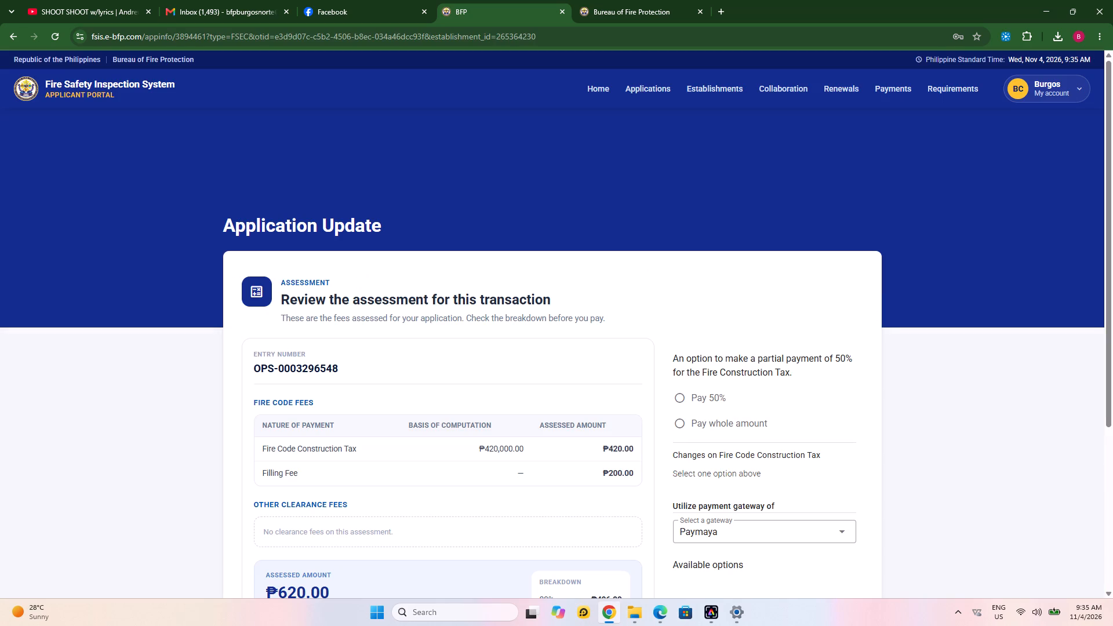
In the applicant portal, choose to pay the whole amount with Paymaya as the gateway and proceed with the payment.
{"action": "scroll", "coordinate": [733, 392], "scroll_direction": "down", "scroll_amount": 2}
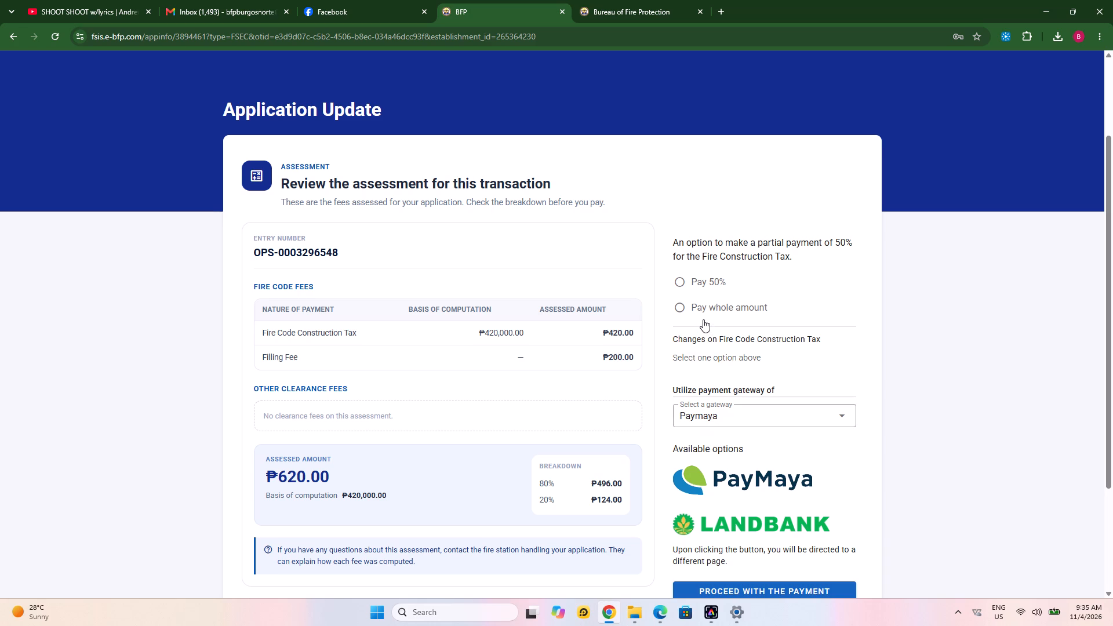
{"action": "scroll", "coordinate": [699, 372], "scroll_direction": "down", "scroll_amount": 1}
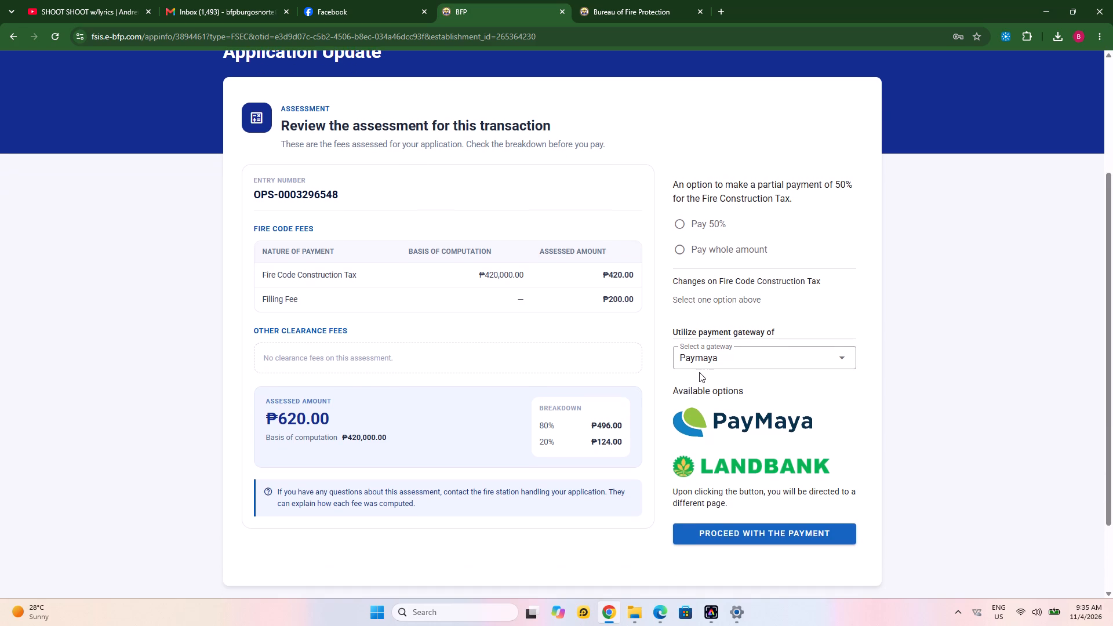
{"action": "left_click", "coordinate": [676, 257]}
{"action": "scroll", "coordinate": [689, 334], "scroll_direction": "down", "scroll_amount": 2}
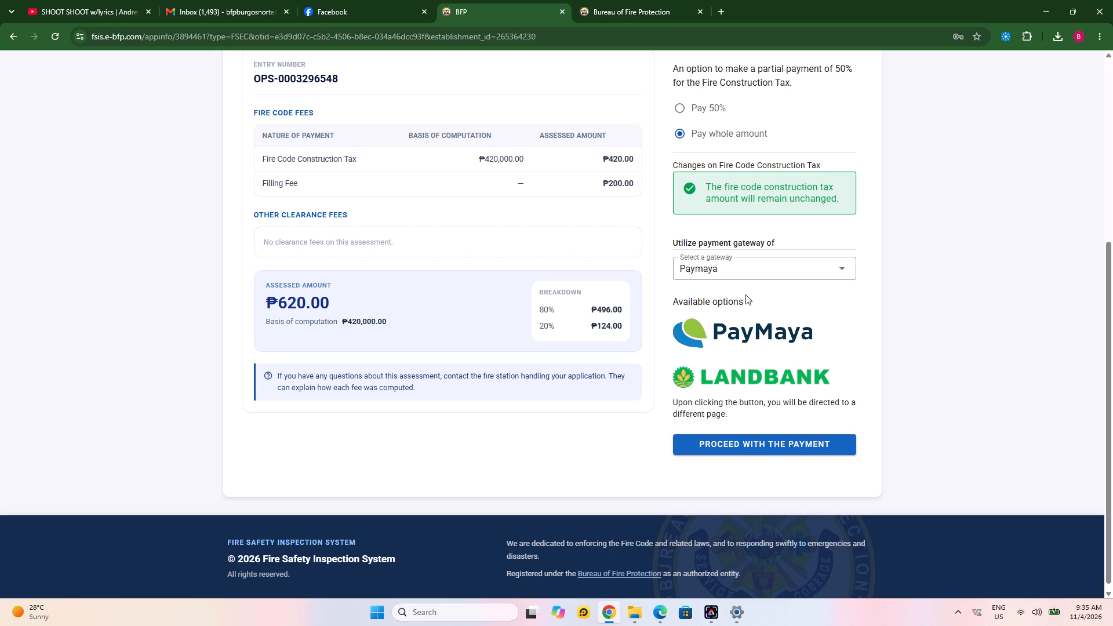
{"action": "scroll", "coordinate": [734, 399], "scroll_direction": "down", "scroll_amount": 2}
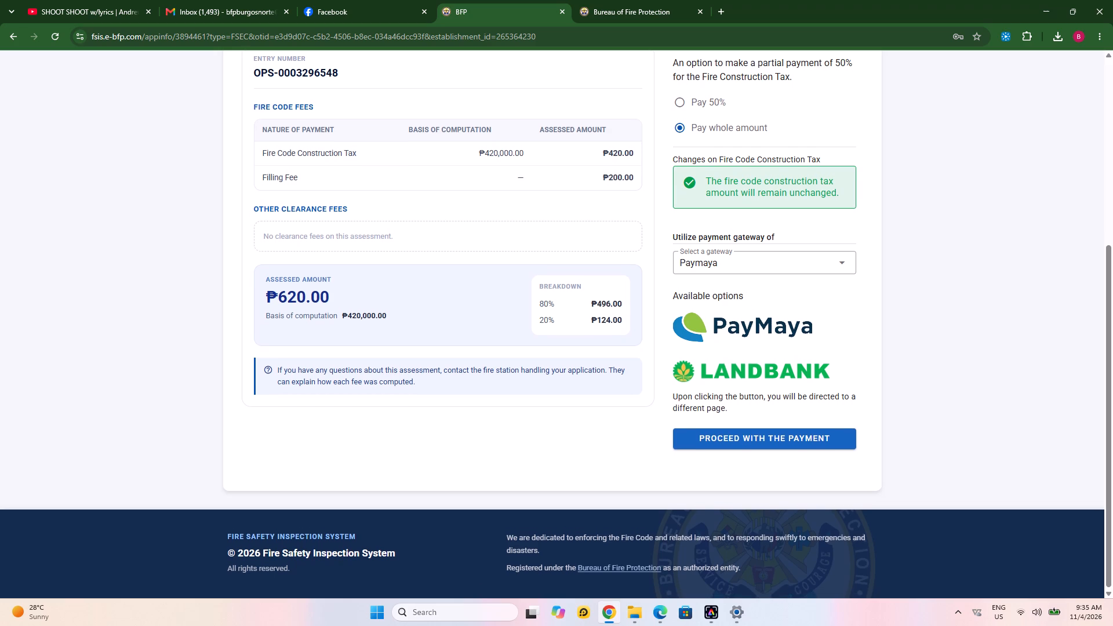
{"action": "left_click", "coordinate": [808, 265]}
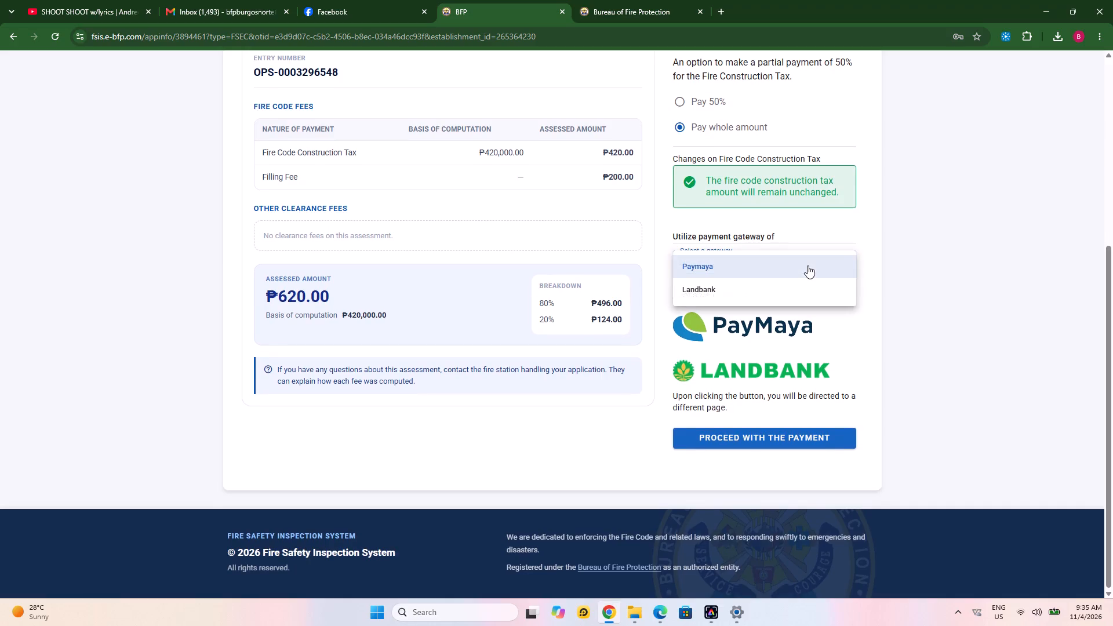
{"action": "left_click", "coordinate": [808, 265]}
{"action": "left_click", "coordinate": [808, 265]}
{"action": "left_click", "coordinate": [808, 265]}
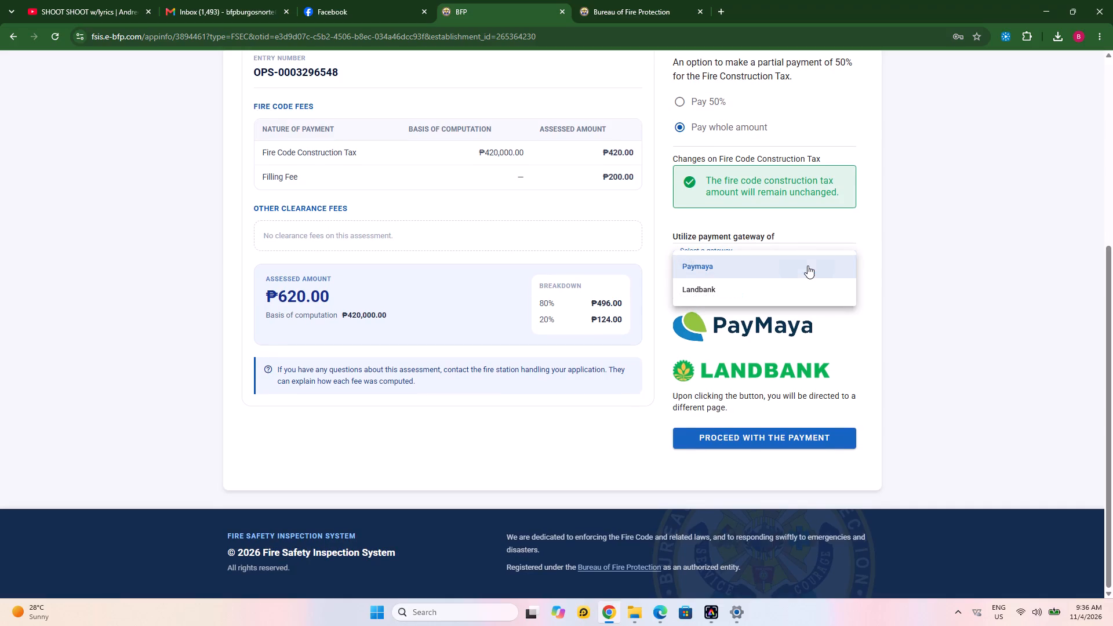
{"action": "left_click", "coordinate": [768, 437]}
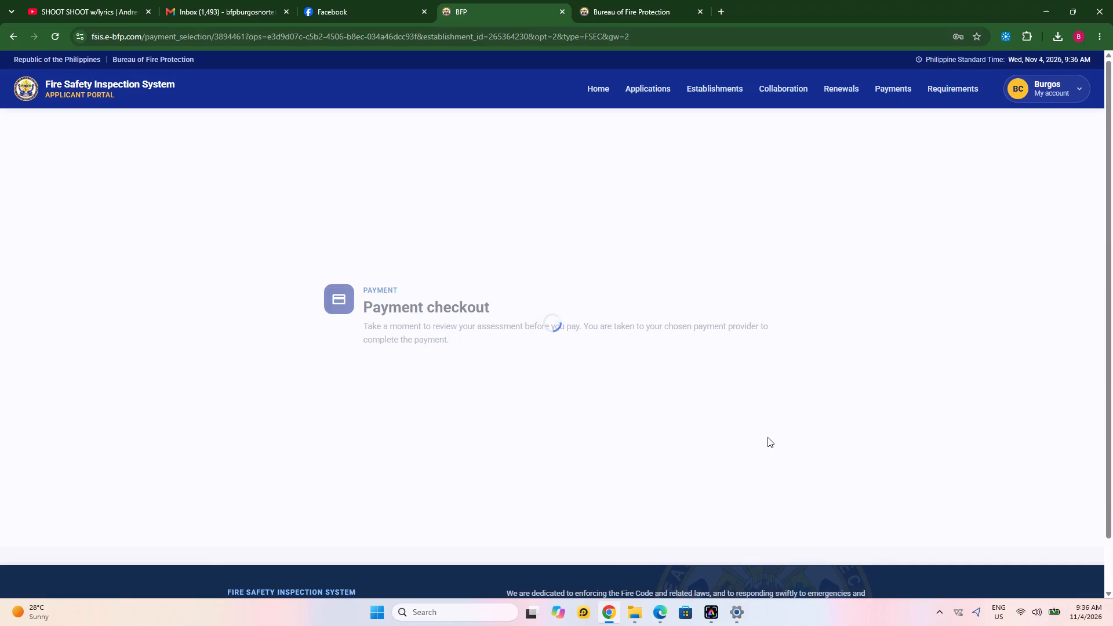
Select Pay with paymaya as the payment method at checkout, start the payment and confirm proceeding to the payment provider.
{"action": "scroll", "coordinate": [620, 361], "scroll_direction": "down", "scroll_amount": 3}
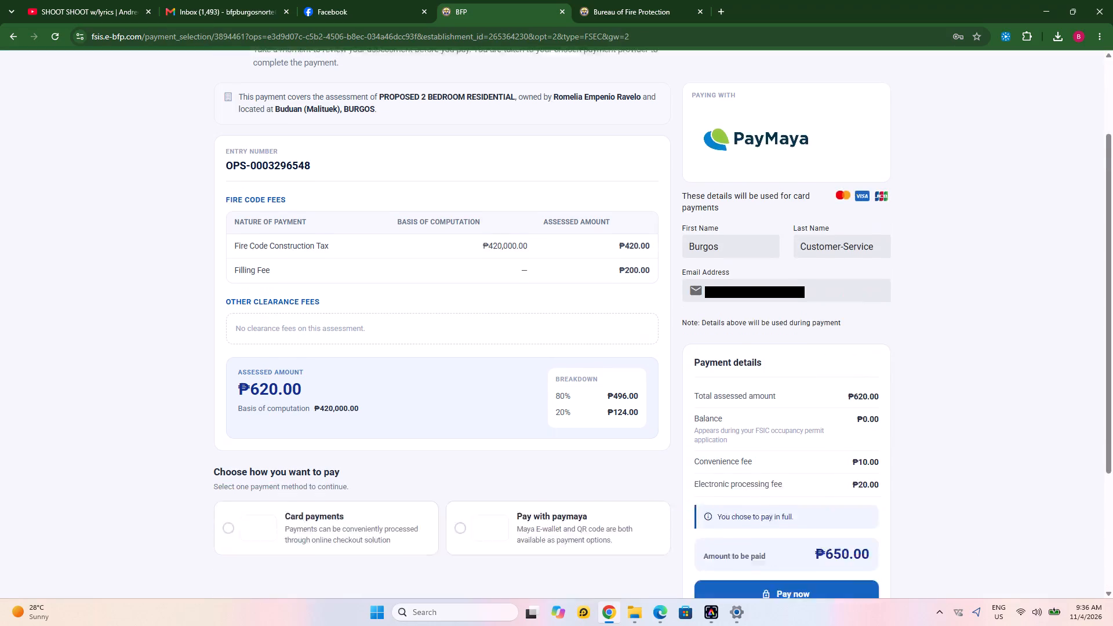
{"action": "scroll", "coordinate": [620, 361], "scroll_direction": "down", "scroll_amount": 1}
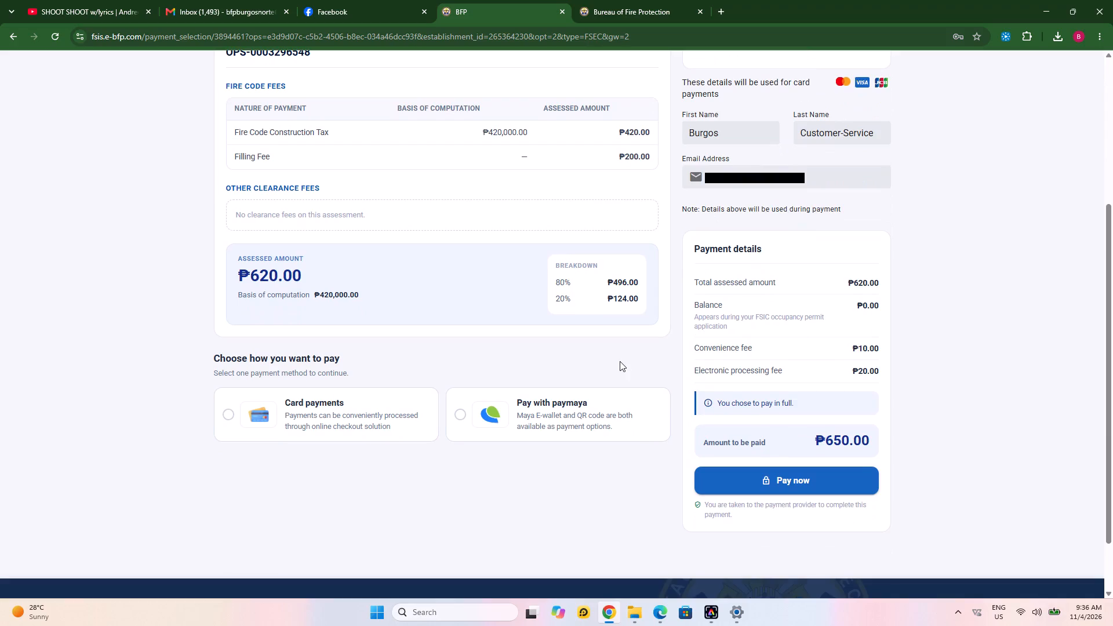
{"action": "left_click", "coordinate": [528, 424]}
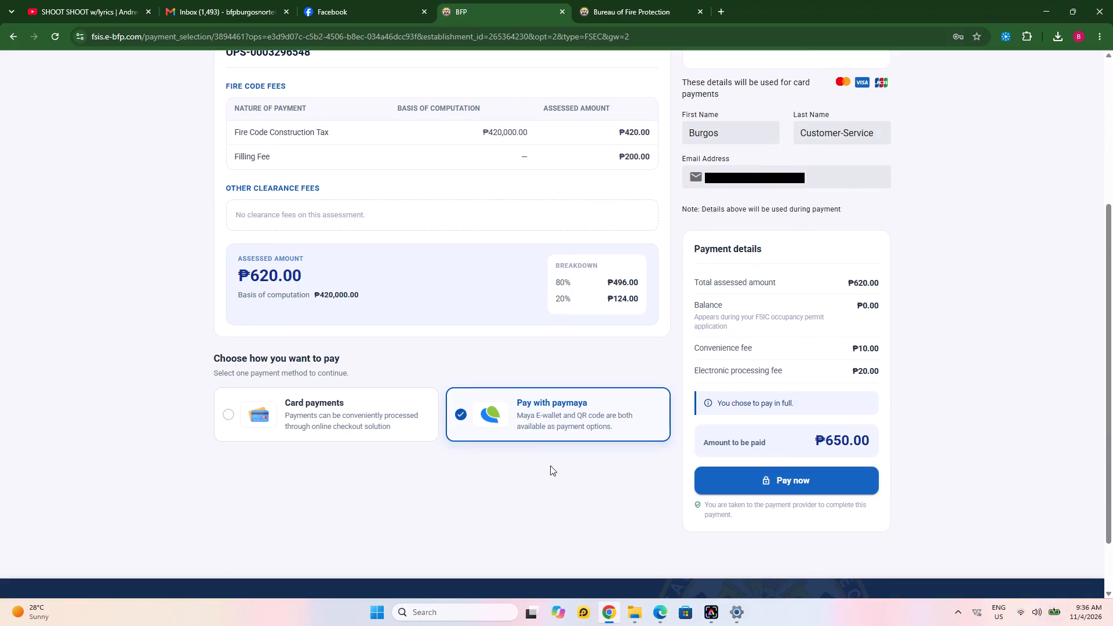
{"action": "scroll", "coordinate": [611, 493], "scroll_direction": "up", "scroll_amount": 1}
{"action": "scroll", "coordinate": [611, 493], "scroll_direction": "down", "scroll_amount": 1}
{"action": "scroll", "coordinate": [611, 493], "scroll_direction": "up", "scroll_amount": 2}
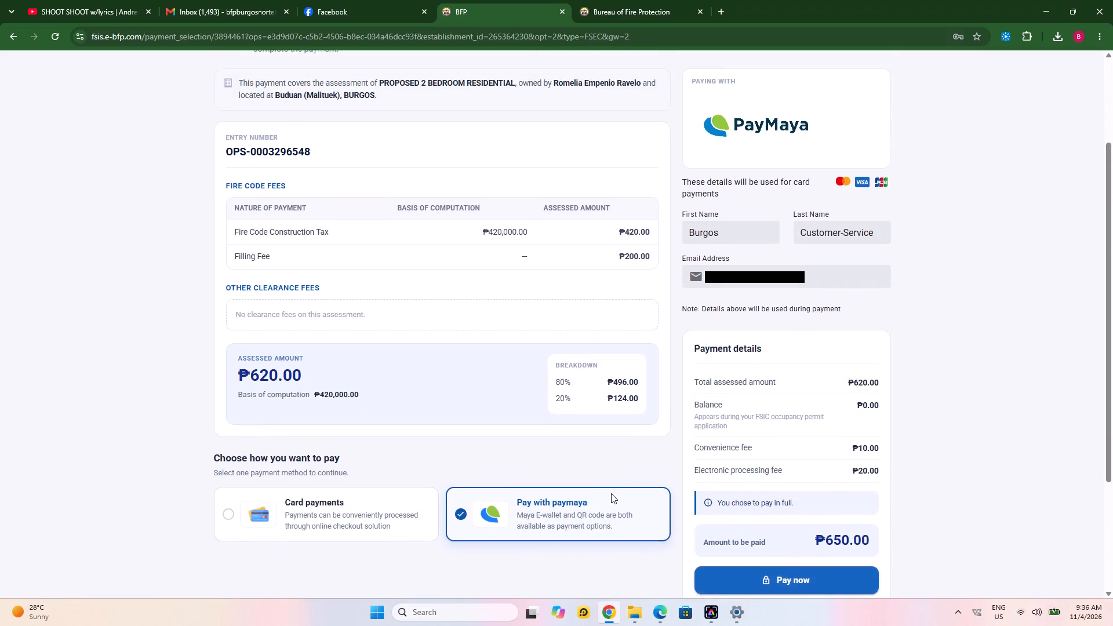
{"action": "scroll", "coordinate": [611, 493], "scroll_direction": "down", "scroll_amount": 4}
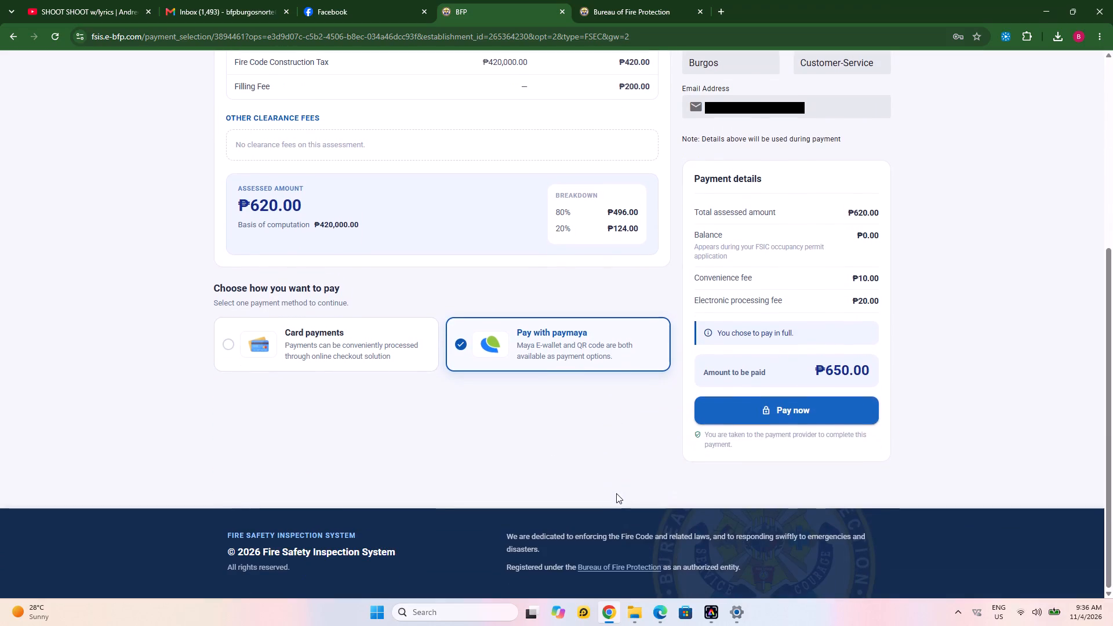
{"action": "left_click", "coordinate": [744, 413]}
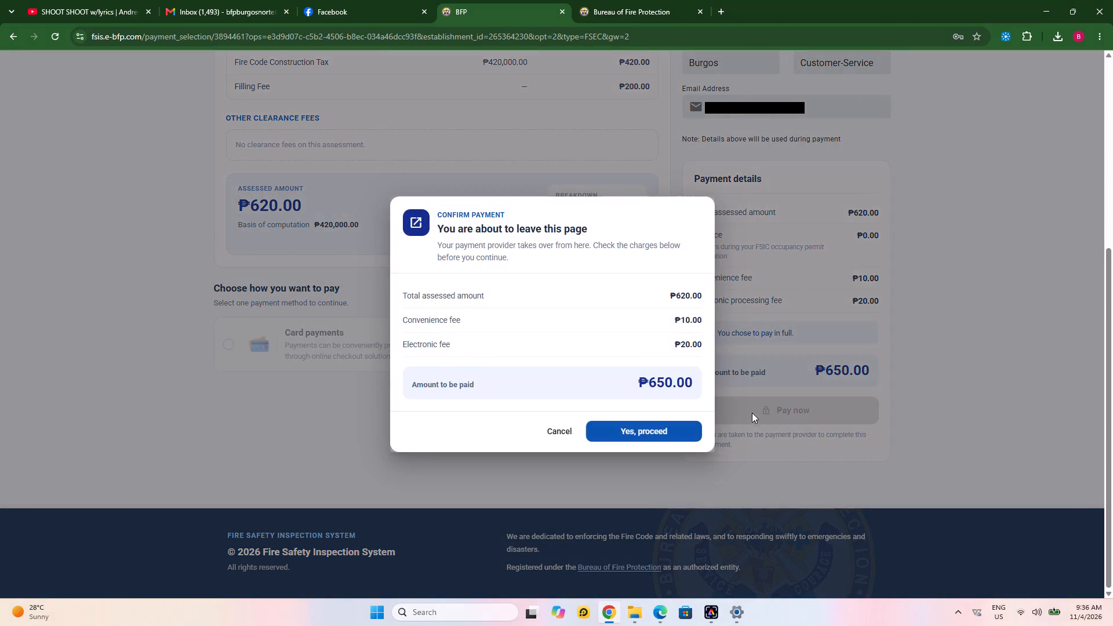
{"action": "left_click", "coordinate": [688, 427]}
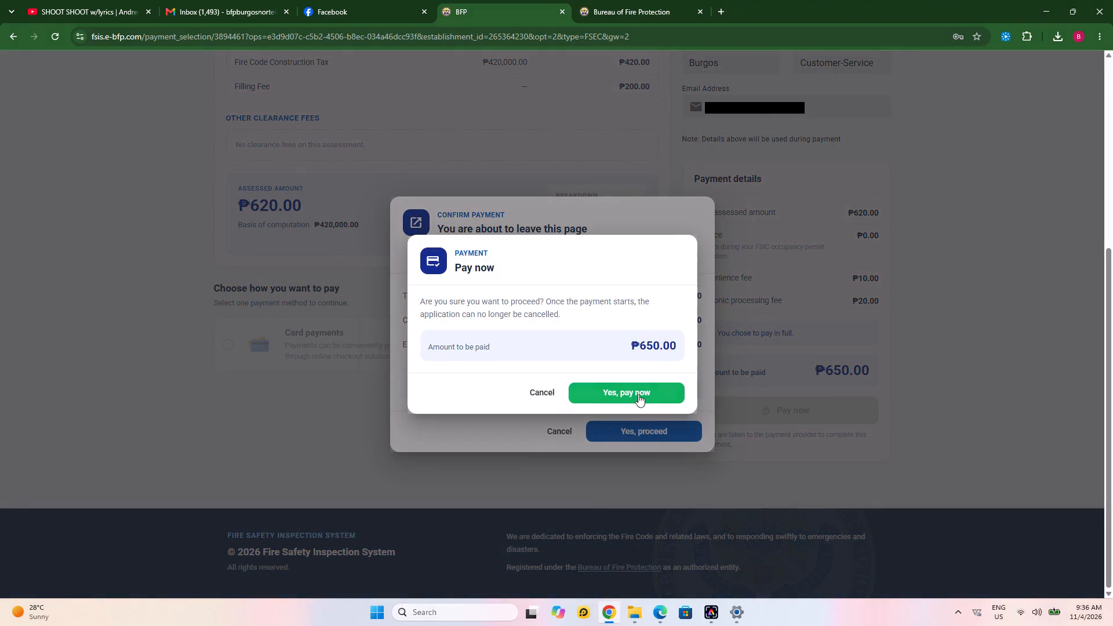
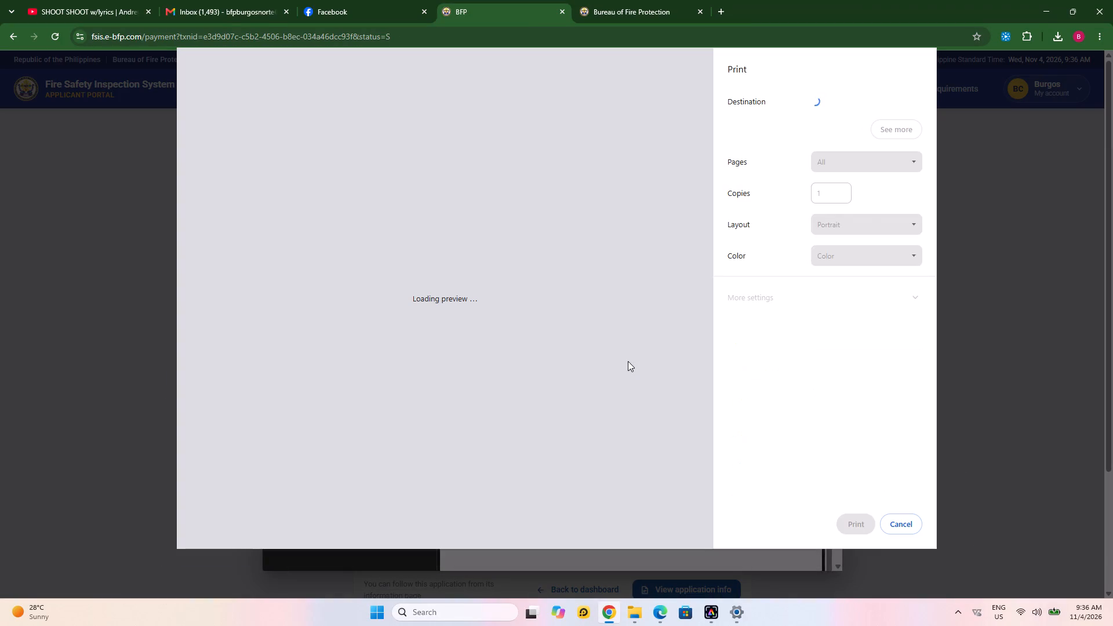
Print 2 copies of the Acknowledgement Receipt on the EPSON L5590 Series printer and close the receipt details.
{"action": "left_click", "coordinate": [903, 526]}
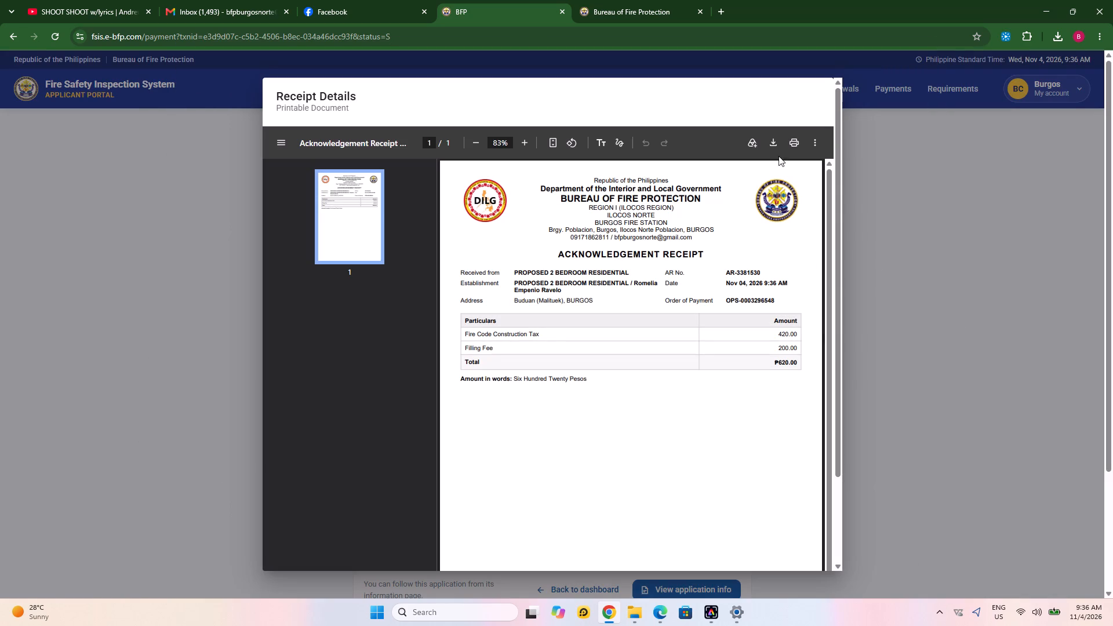
{"action": "left_click", "coordinate": [792, 142]}
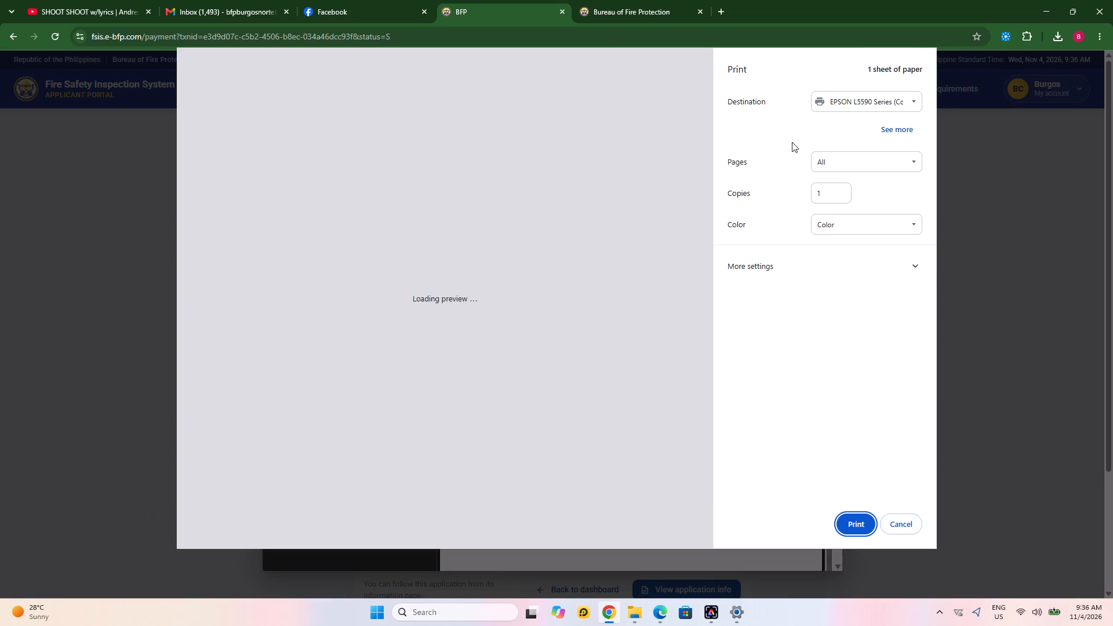
{"action": "left_click", "coordinate": [842, 192]}
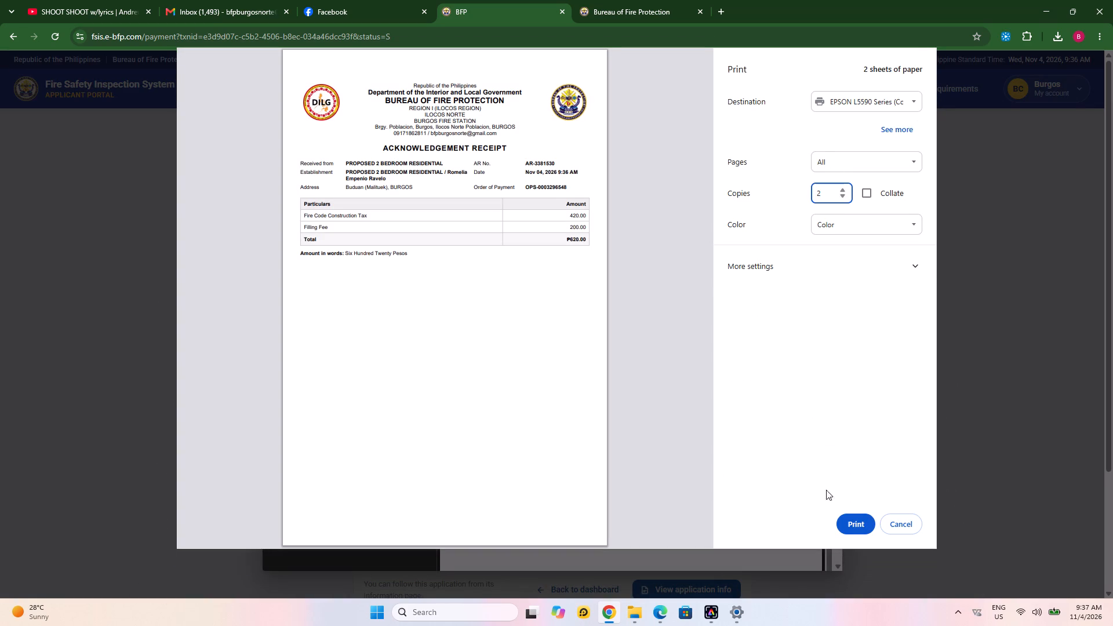
{"action": "left_click", "coordinate": [845, 520]}
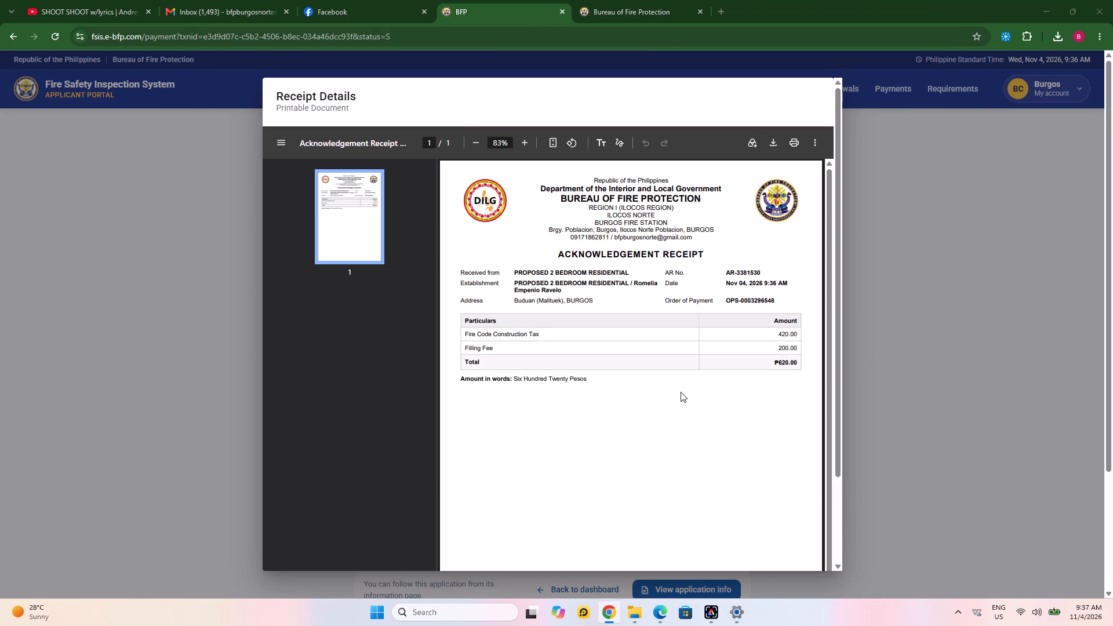
{"action": "left_click", "coordinate": [978, 275]}
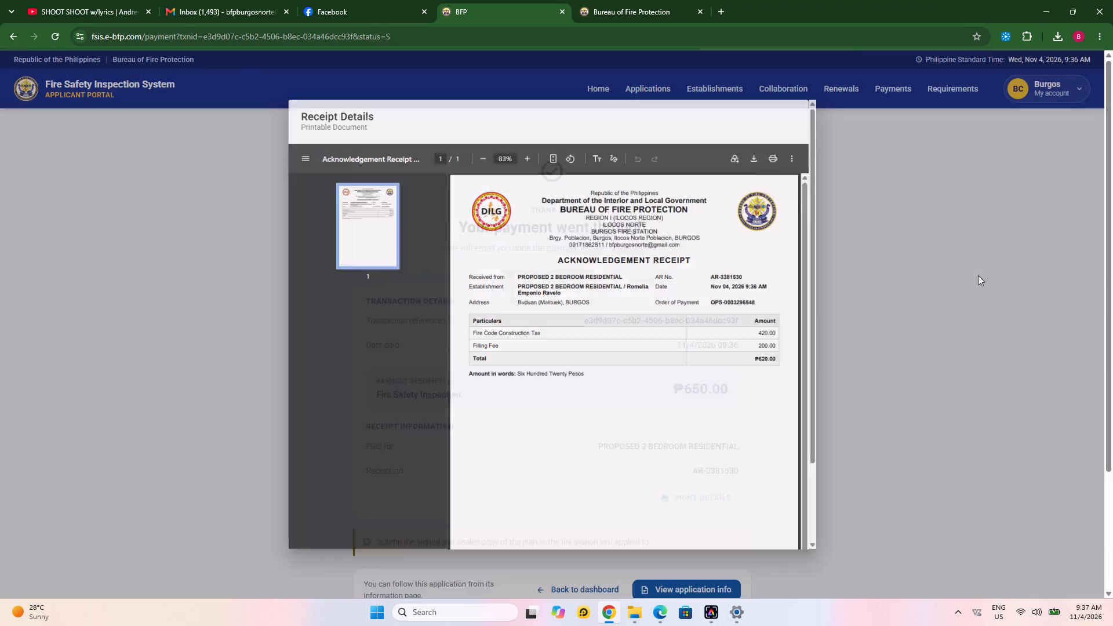
Review the transaction details, receipt information and submission reminder on the payment confirmation page.
{"action": "scroll", "coordinate": [705, 420], "scroll_direction": "down", "scroll_amount": 2}
{"action": "scroll", "coordinate": [705, 420], "scroll_direction": "up", "scroll_amount": 1}
{"action": "scroll", "coordinate": [705, 420], "scroll_direction": "down", "scroll_amount": 1}
{"action": "scroll", "coordinate": [705, 420], "scroll_direction": "up", "scroll_amount": 1}
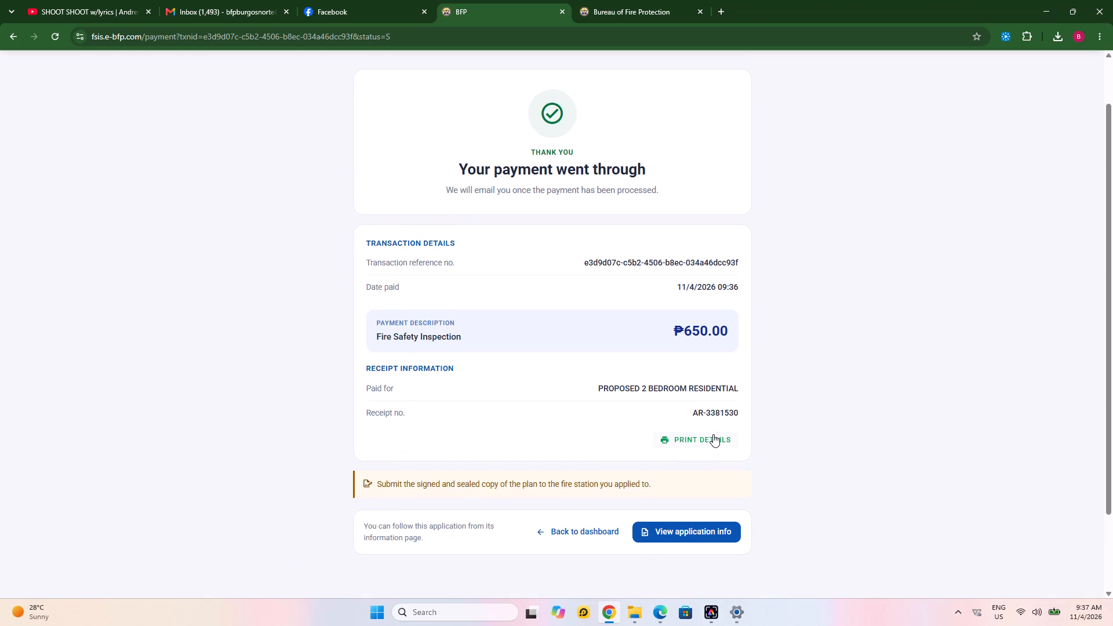
{"action": "scroll", "coordinate": [713, 434], "scroll_direction": "down", "scroll_amount": 1}
{"action": "scroll", "coordinate": [713, 434], "scroll_direction": "up", "scroll_amount": 3}
{"action": "scroll", "coordinate": [713, 434], "scroll_direction": "down", "scroll_amount": 1}
{"action": "scroll", "coordinate": [713, 434], "scroll_direction": "up", "scroll_amount": 2}
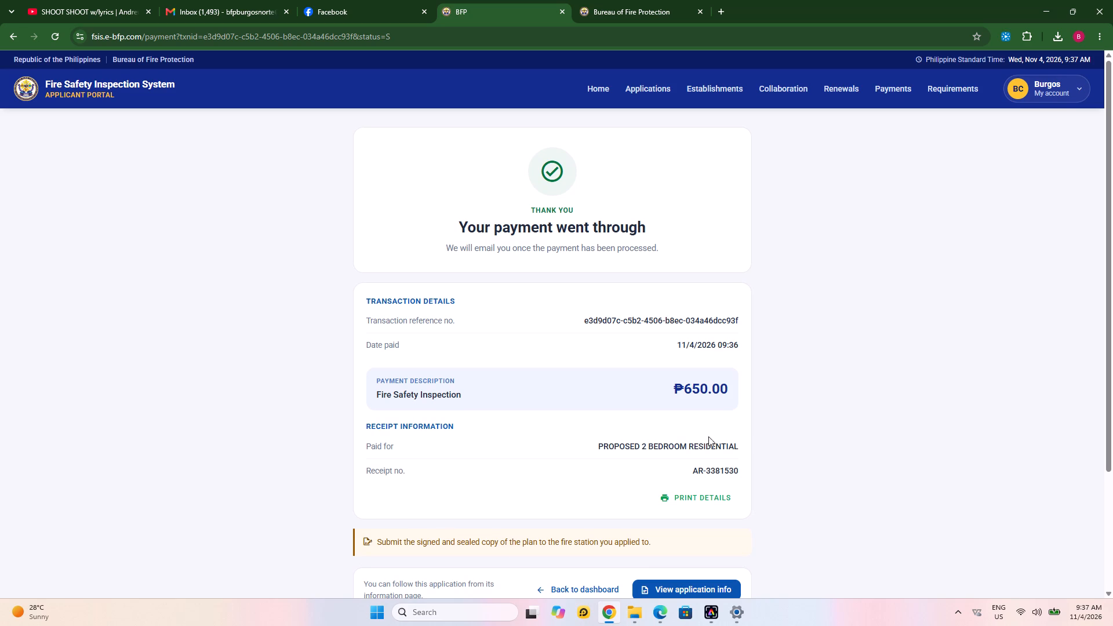
{"action": "scroll", "coordinate": [693, 478], "scroll_direction": "down", "scroll_amount": 1}
{"action": "scroll", "coordinate": [693, 478], "scroll_direction": "up", "scroll_amount": 2}
{"action": "scroll", "coordinate": [693, 478], "scroll_direction": "down", "scroll_amount": 2}
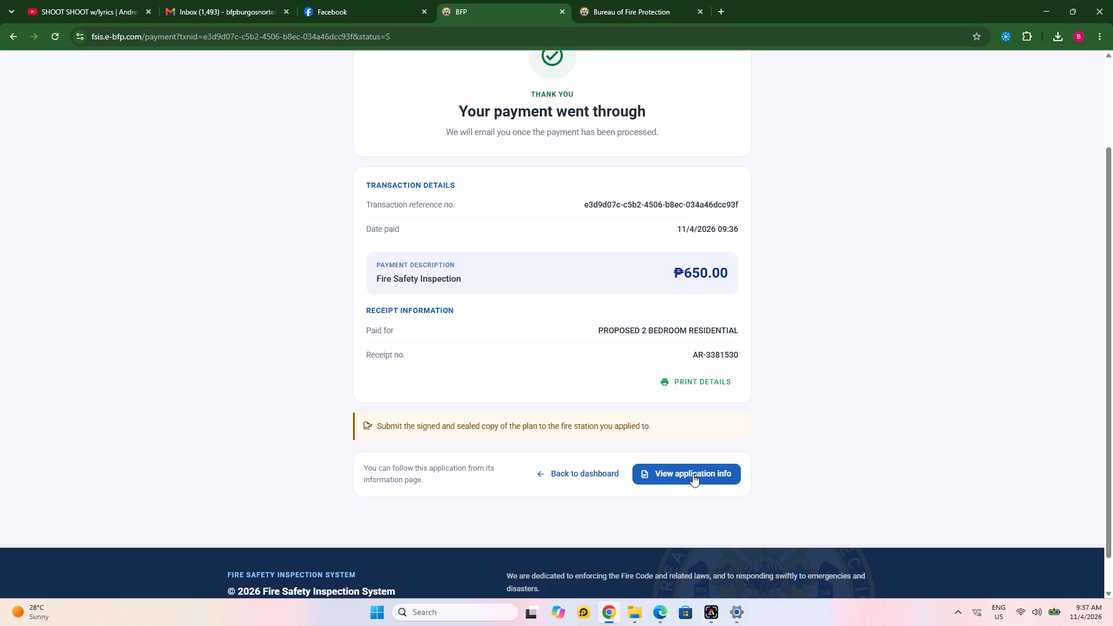
Open the PROPOSED 2 BEDROOM RESIDENTIAL application from the list of ongoing applications and show its payment documents.
{"action": "left_click", "coordinate": [693, 474]}
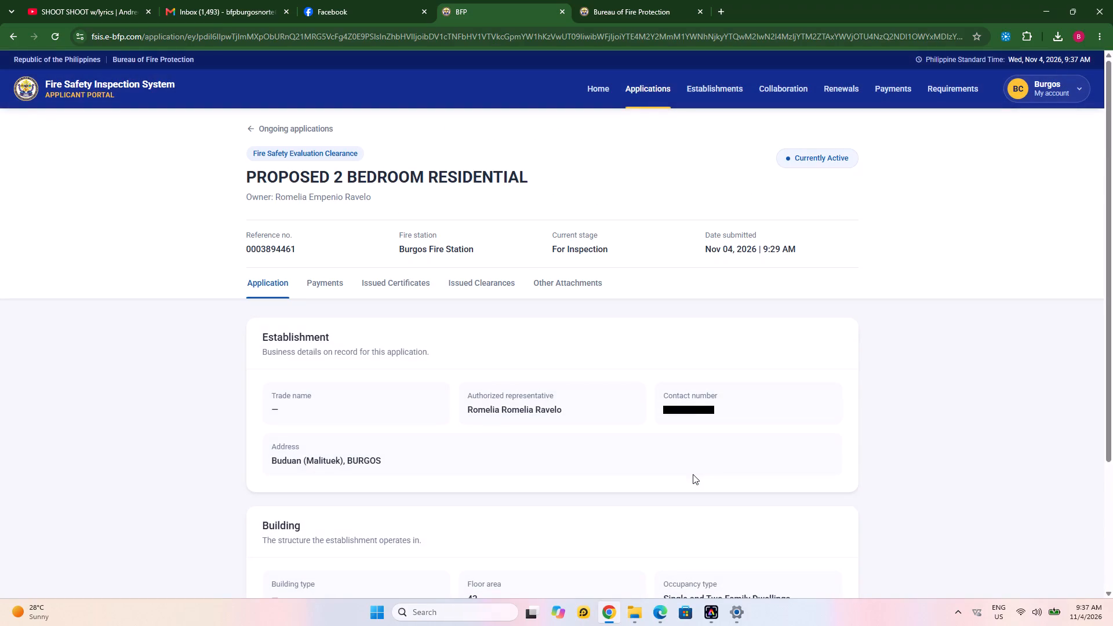
{"action": "left_click", "coordinate": [606, 90]}
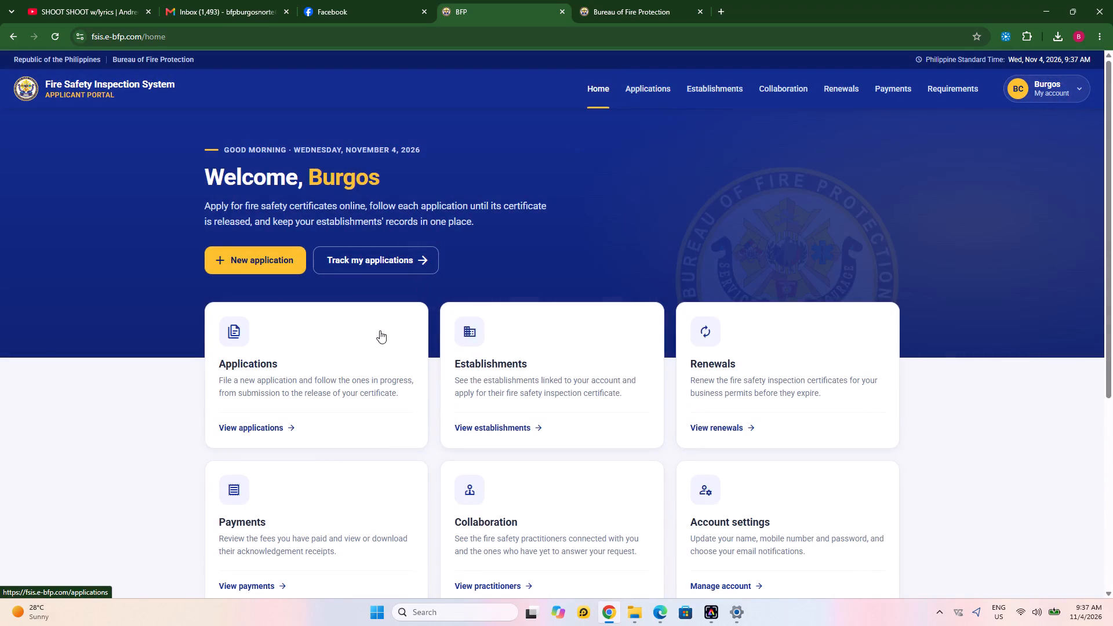
{"action": "scroll", "coordinate": [340, 366], "scroll_direction": "up", "scroll_amount": 1}
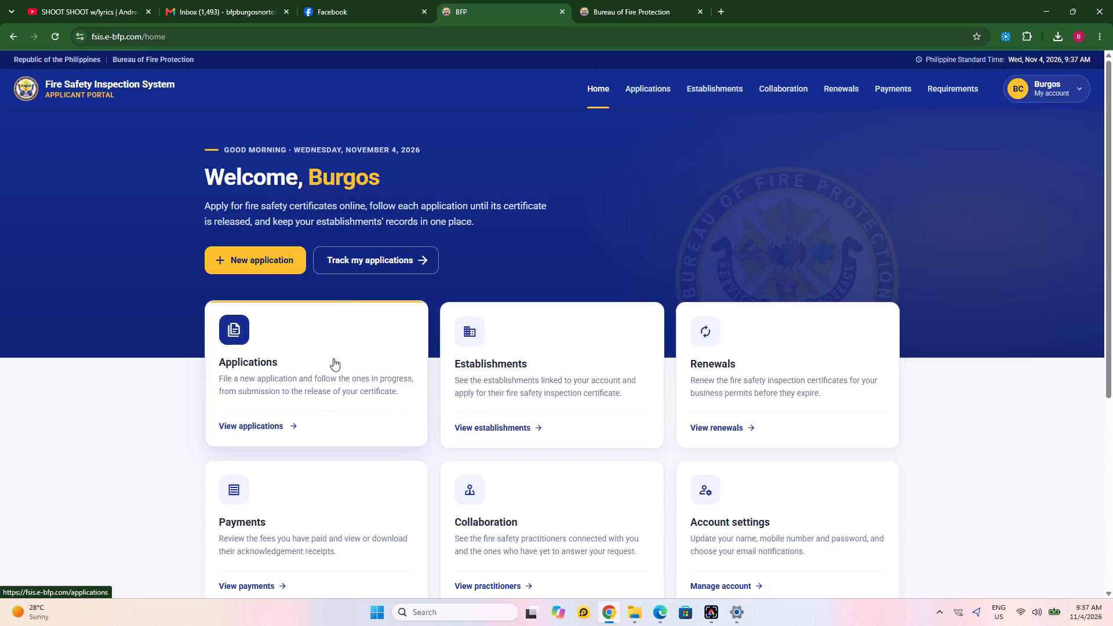
{"action": "left_click", "coordinate": [333, 355]}
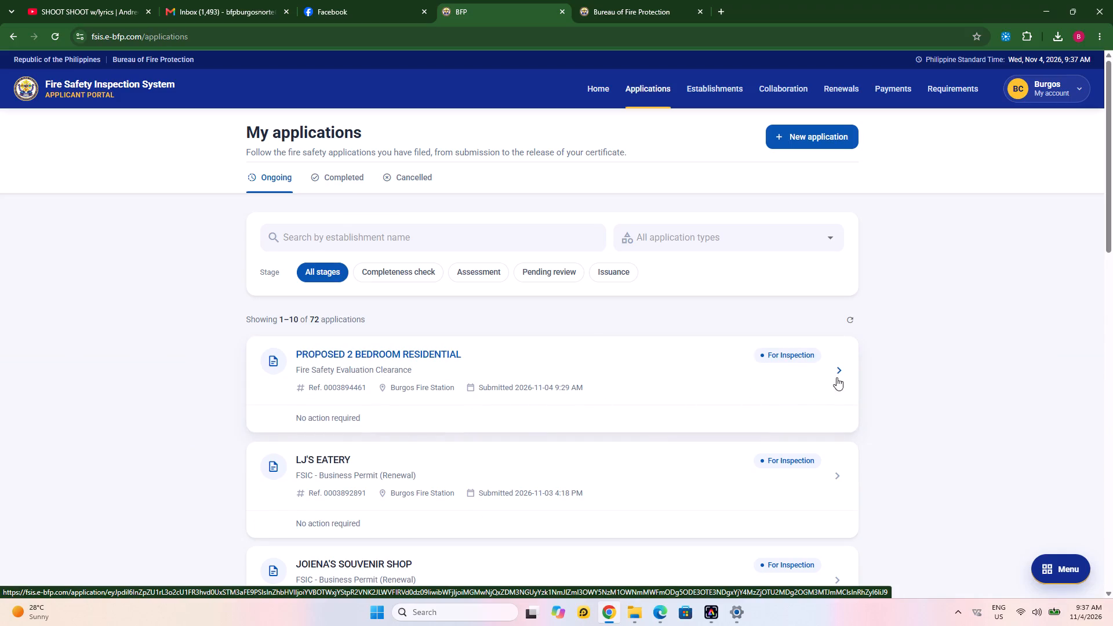
{"action": "left_click", "coordinate": [785, 374]}
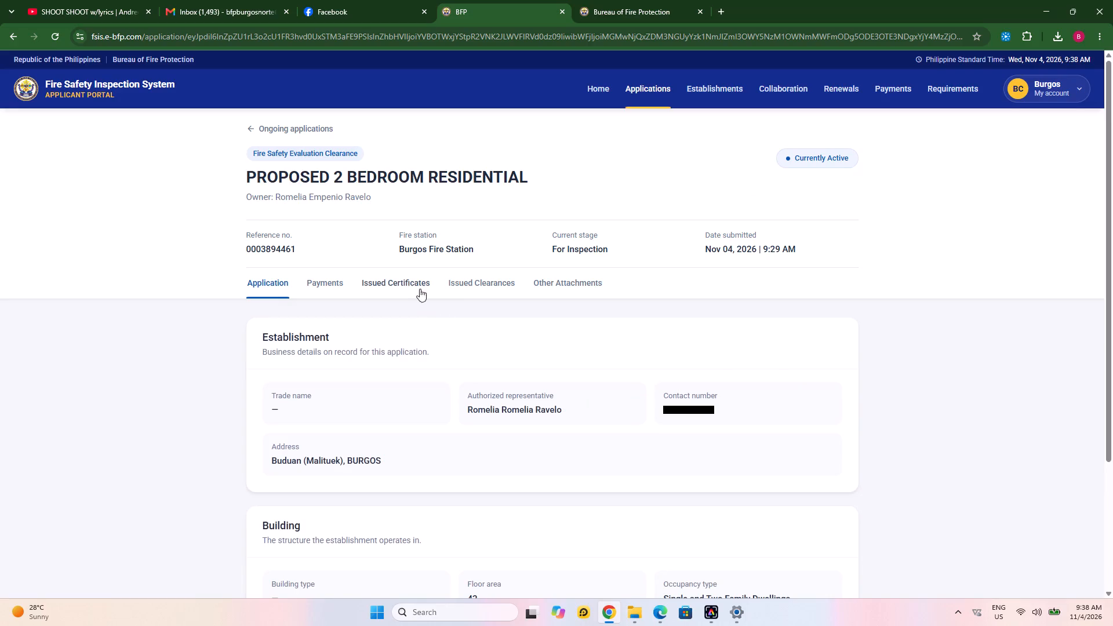
{"action": "left_click", "coordinate": [312, 290]}
{"action": "scroll", "coordinate": [443, 346], "scroll_direction": "down", "scroll_amount": 1}
{"action": "scroll", "coordinate": [443, 346], "scroll_direction": "up", "scroll_amount": 1}
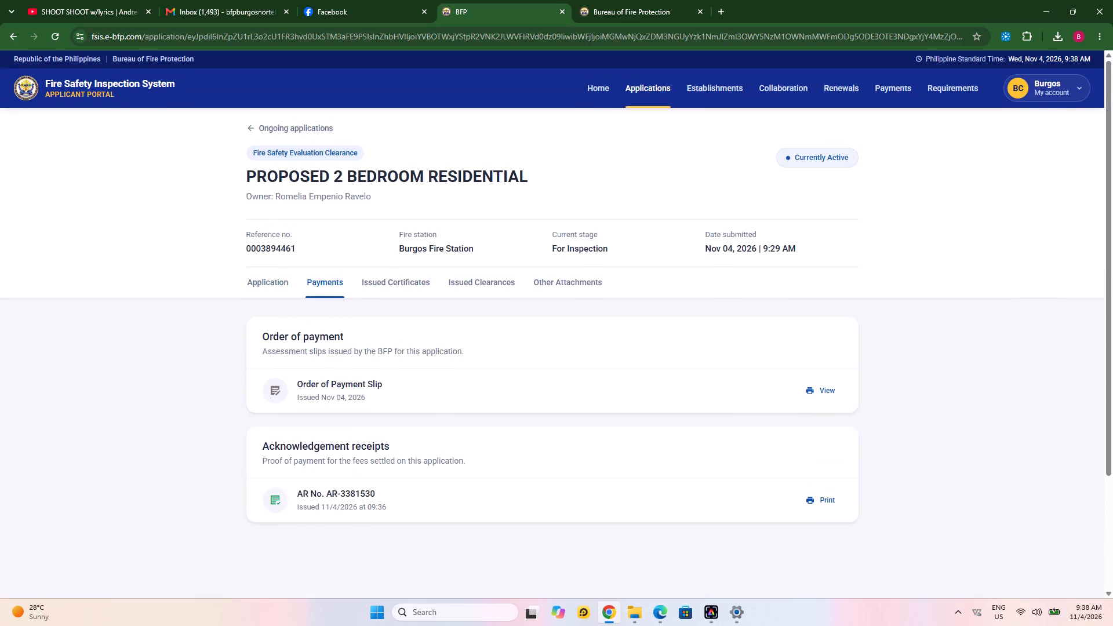
View the application's acknowledgement receipt again and close it.
{"action": "left_click", "coordinate": [814, 504]}
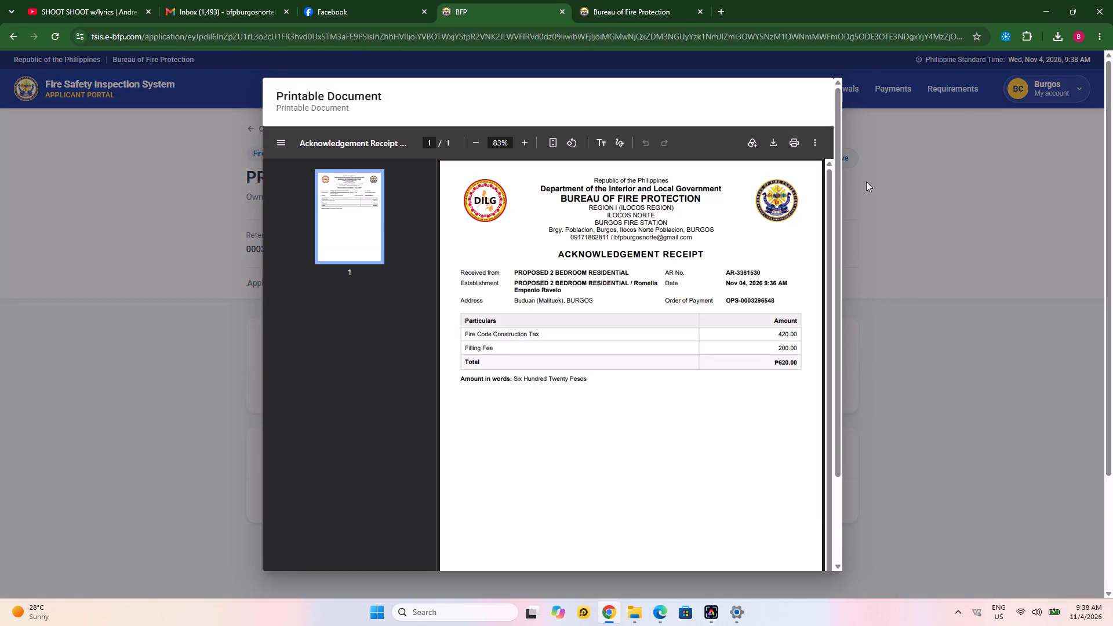
{"action": "left_click", "coordinate": [1059, 194]}
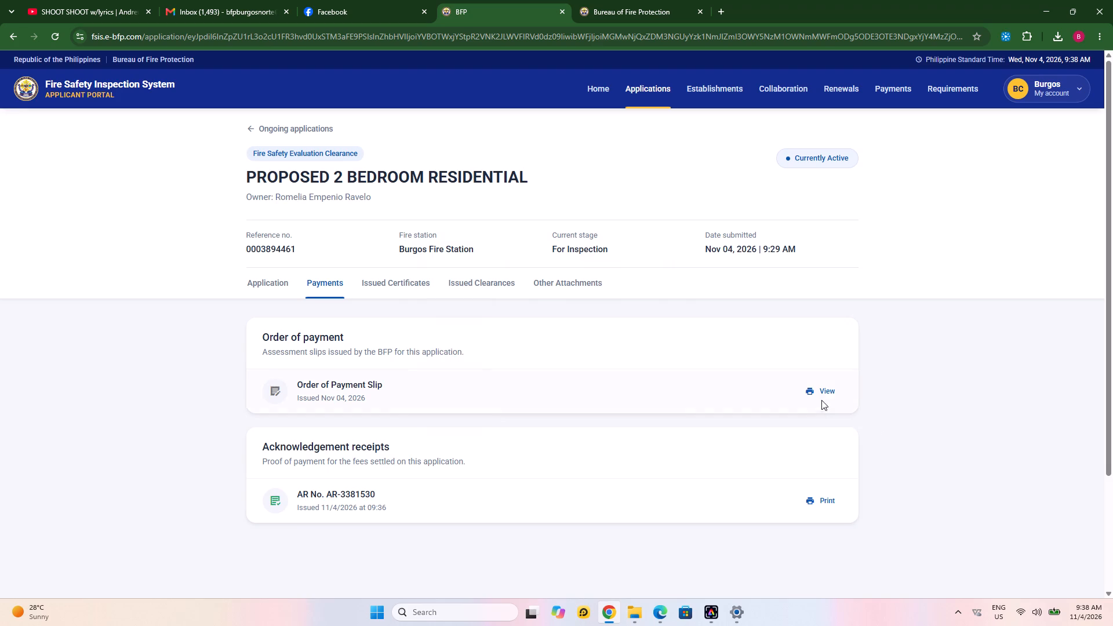
Open the Order of Payment Slip and print 2 copies on the EPSON L5590 Series printer.
{"action": "left_click", "coordinate": [819, 394]}
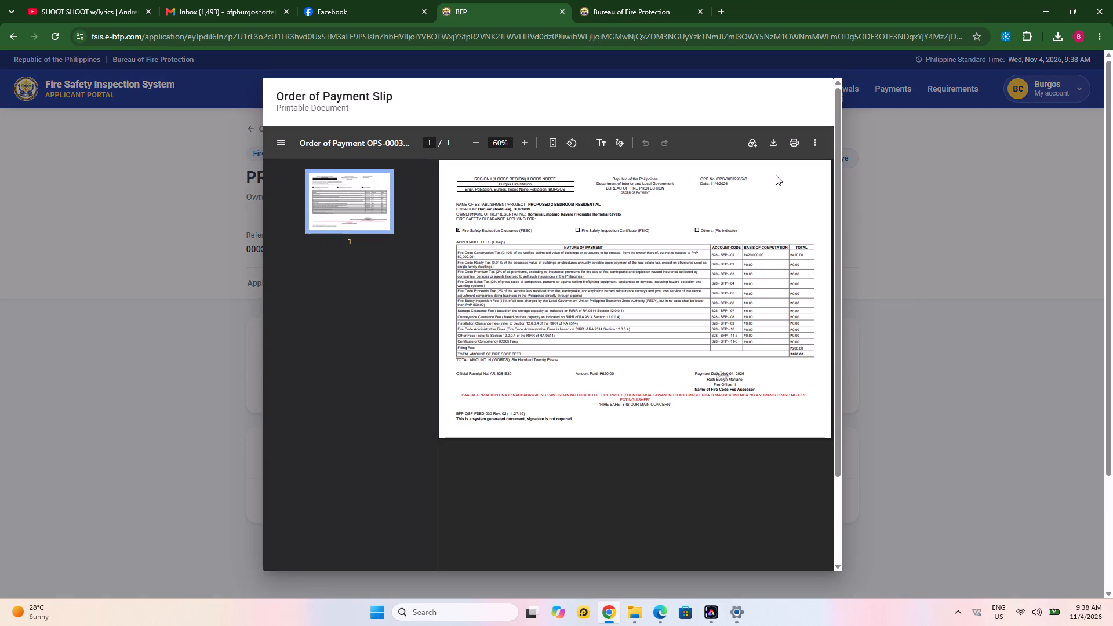
{"action": "left_click", "coordinate": [797, 144]}
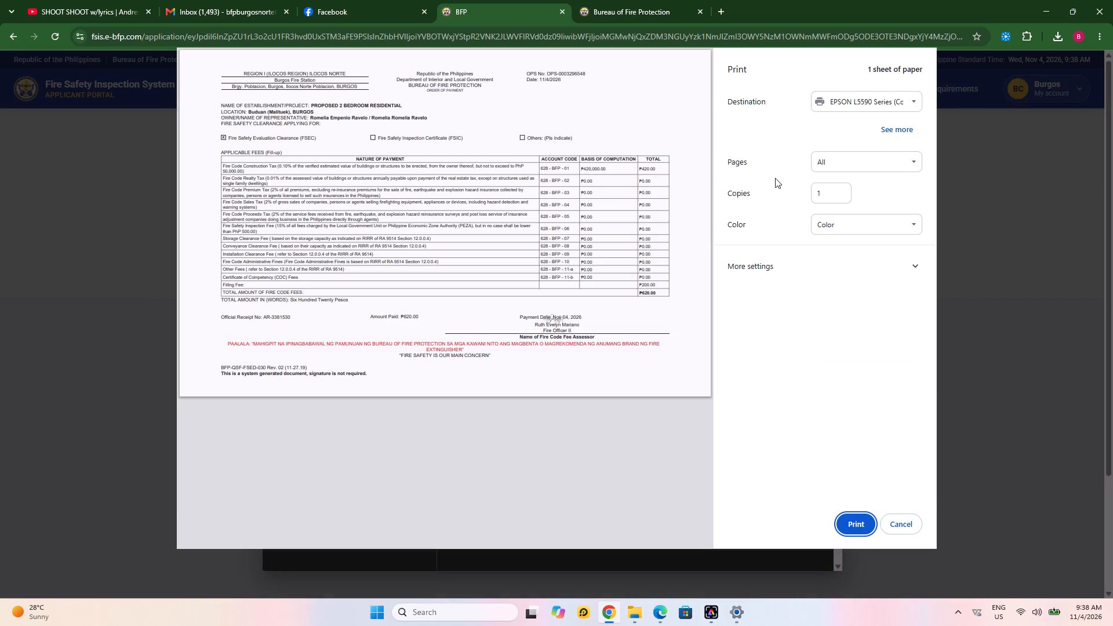
{"action": "left_click", "coordinate": [842, 191]}
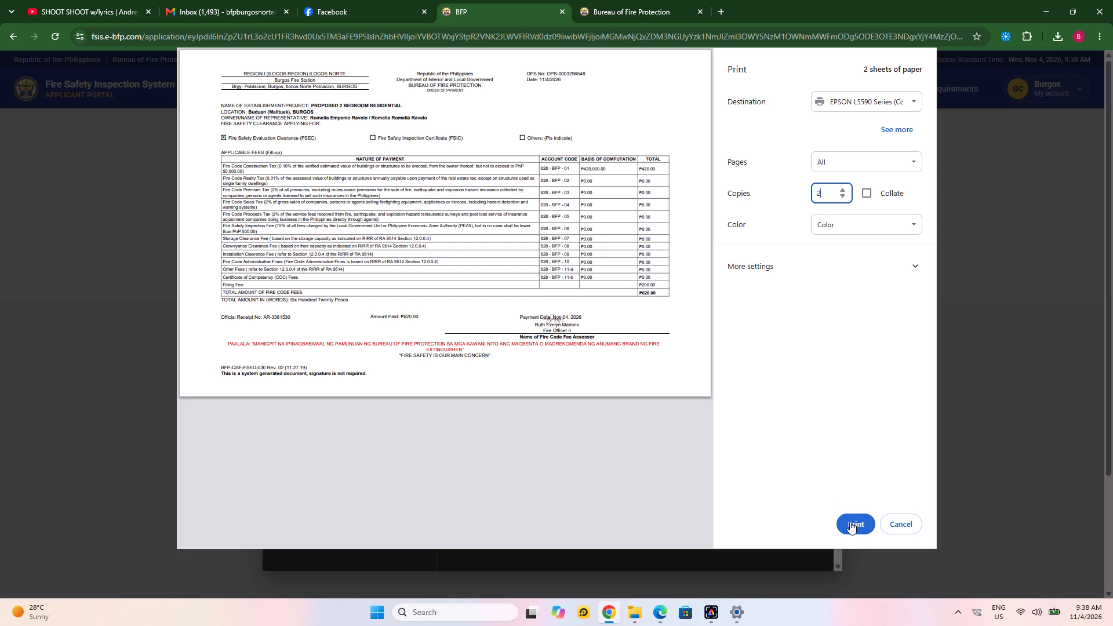
{"action": "left_click", "coordinate": [850, 522]}
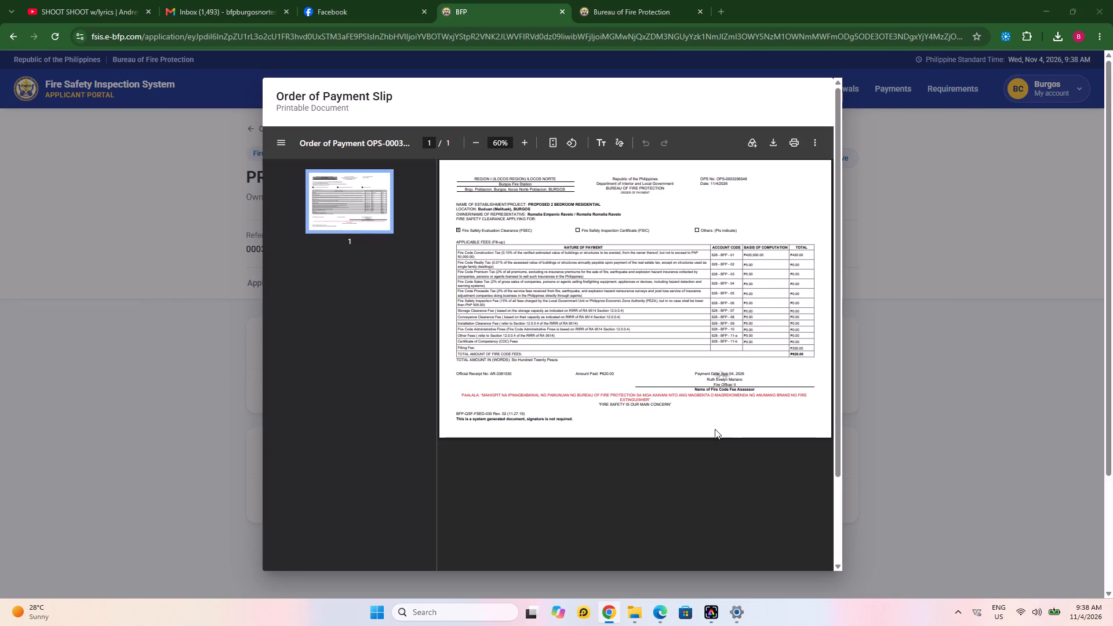
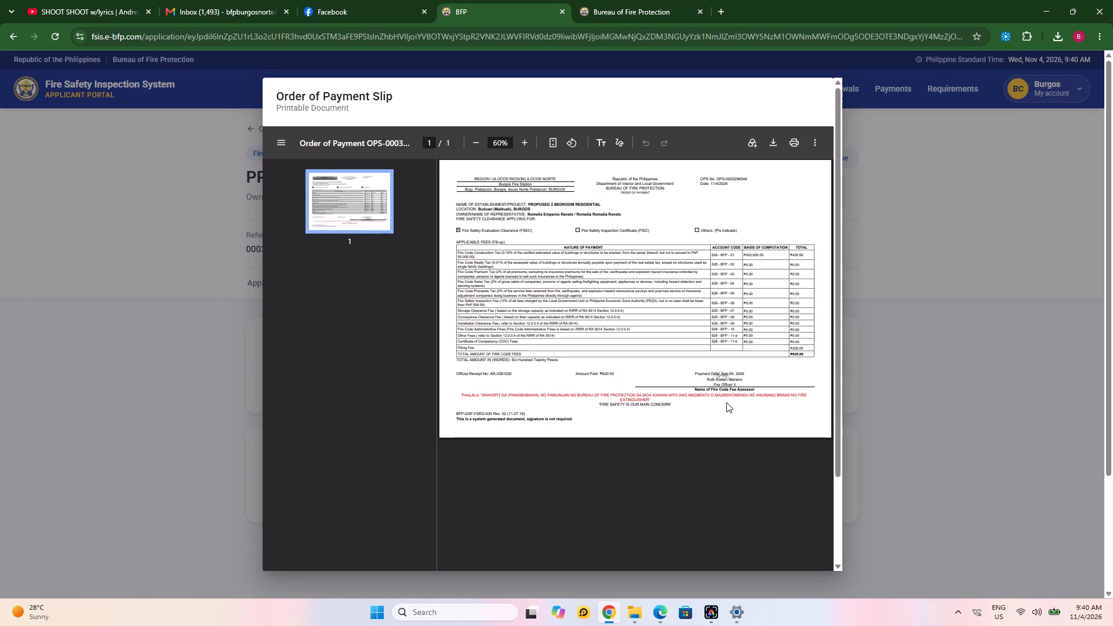
Close the Order of Payment Slip preview to return to the application's payment documents.
{"action": "key", "text": "n"}
{"action": "left_click_drag", "start_coordinate": [941, 323], "coordinate": [924, 287]}
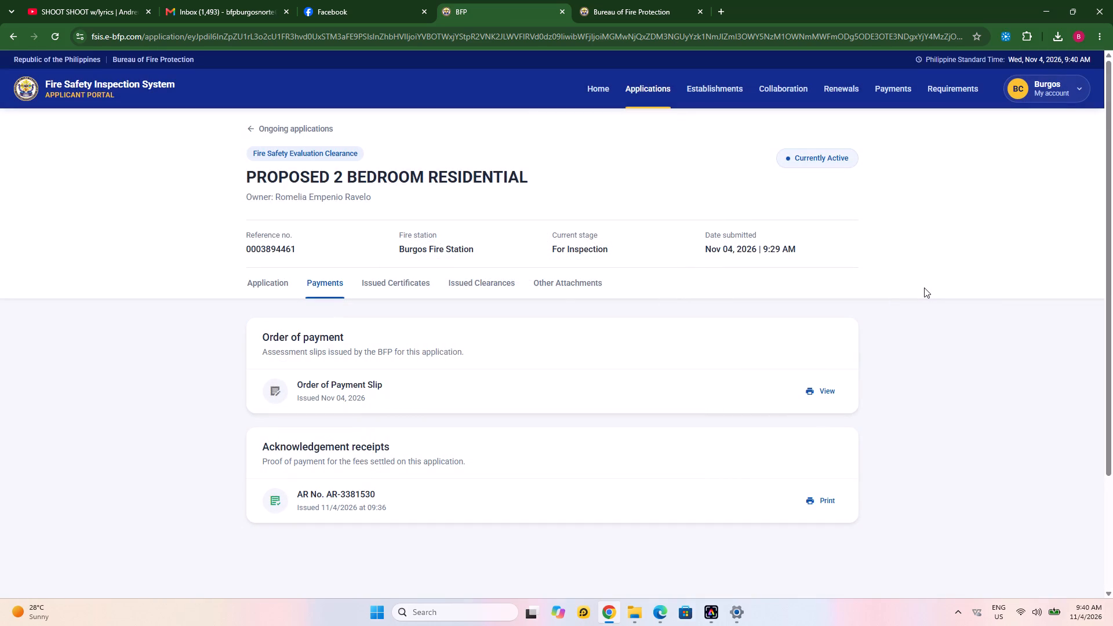
{"action": "left_click", "coordinate": [924, 287]}
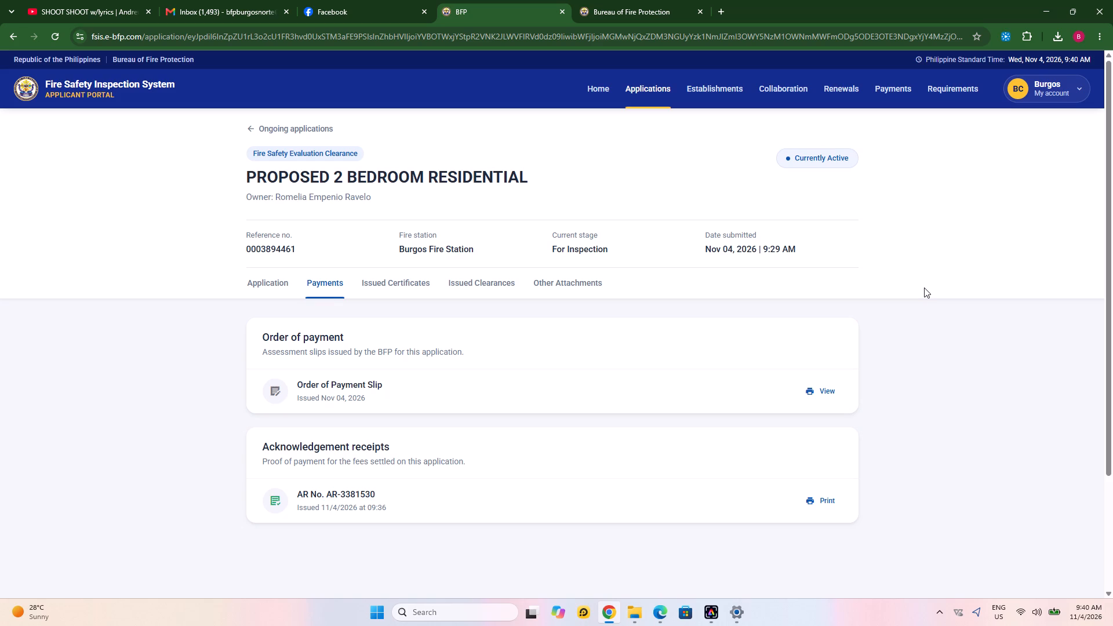